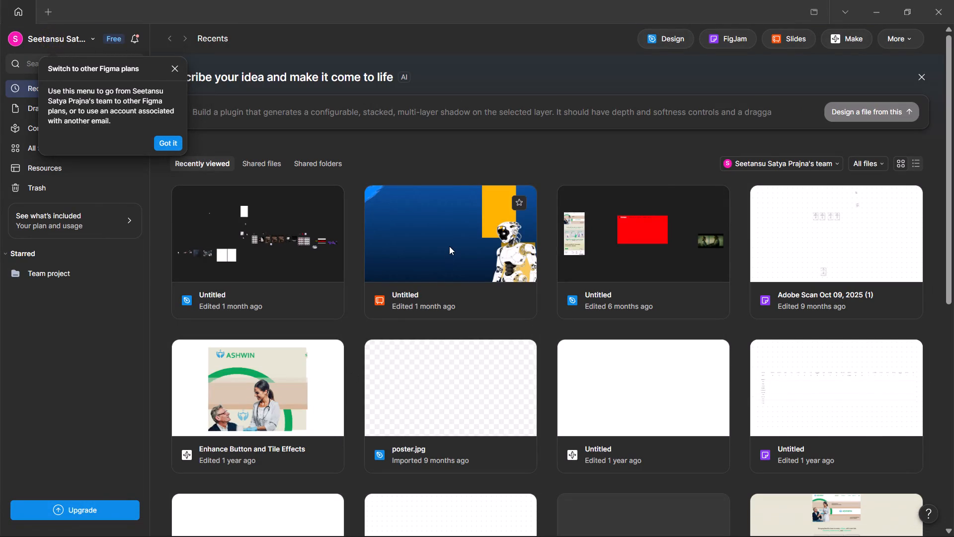
Dismiss the plan-switching tip and open the most recently viewed Untitled design file, edited 1 month ago.
{"action": "left_click", "coordinate": [197, 84]}
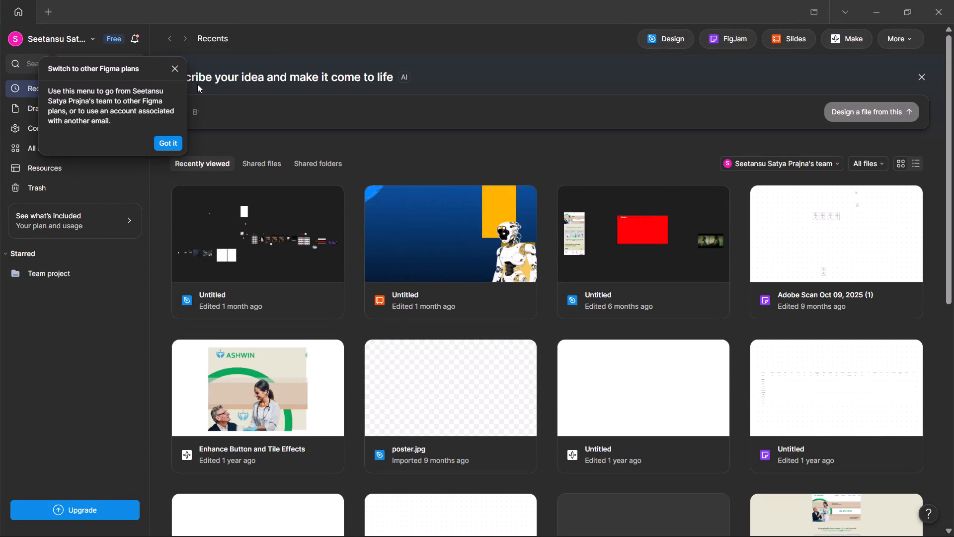
{"action": "left_click", "coordinate": [172, 69]}
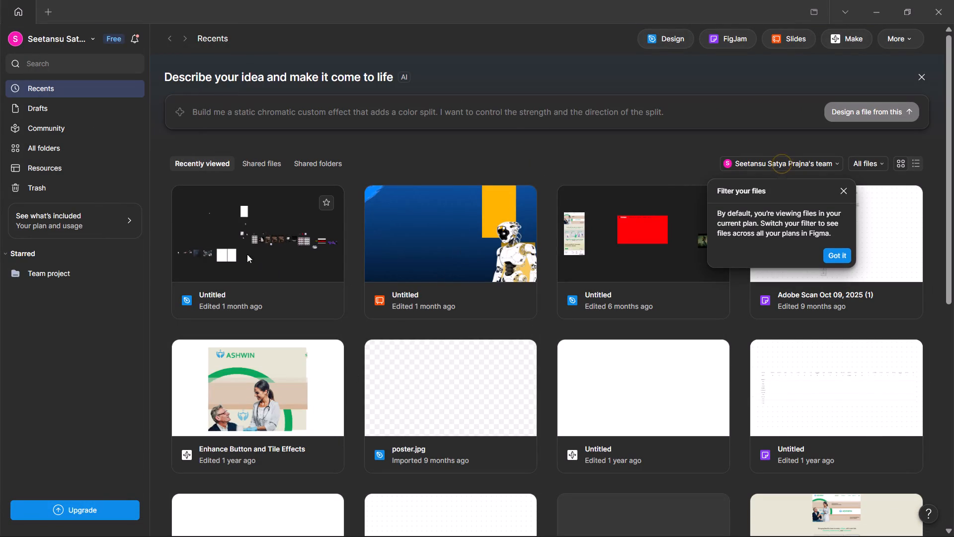
{"action": "double_click", "coordinate": [252, 229]}
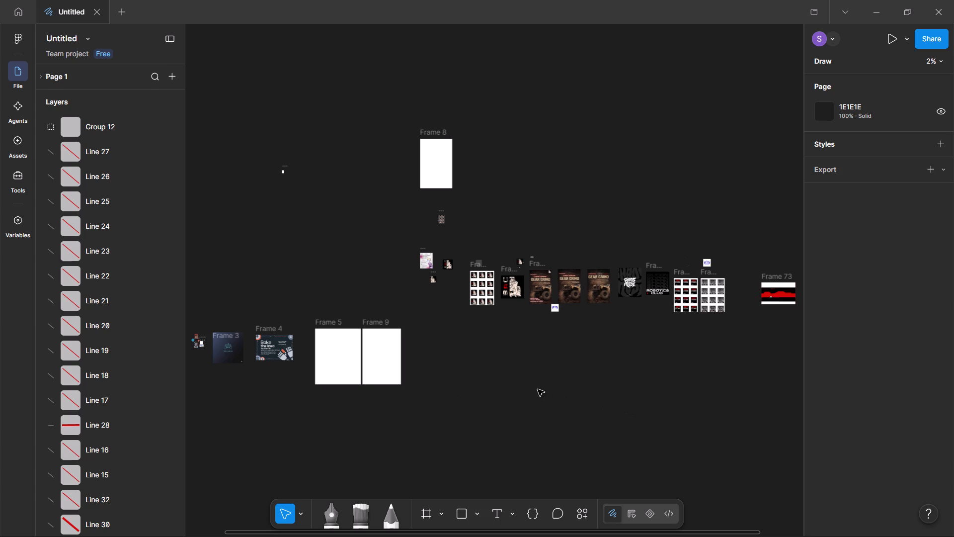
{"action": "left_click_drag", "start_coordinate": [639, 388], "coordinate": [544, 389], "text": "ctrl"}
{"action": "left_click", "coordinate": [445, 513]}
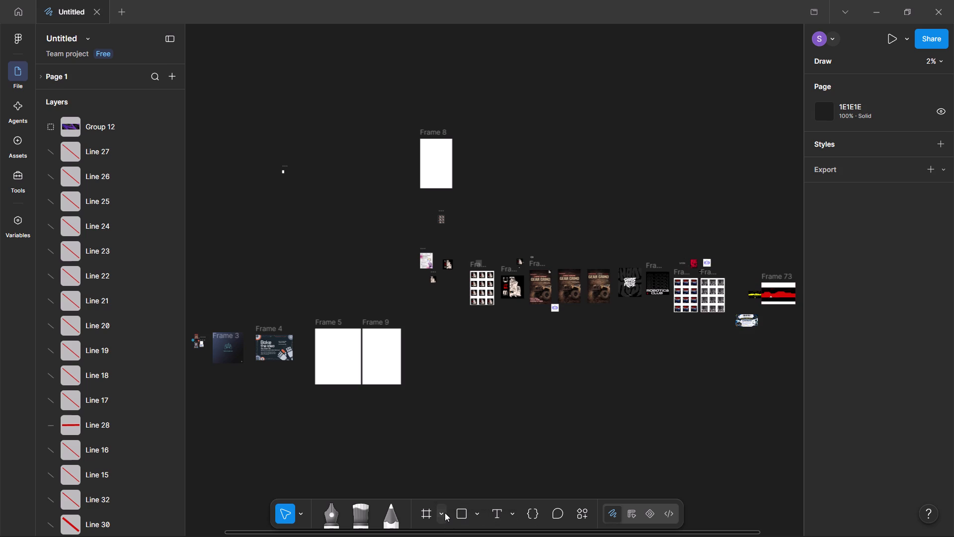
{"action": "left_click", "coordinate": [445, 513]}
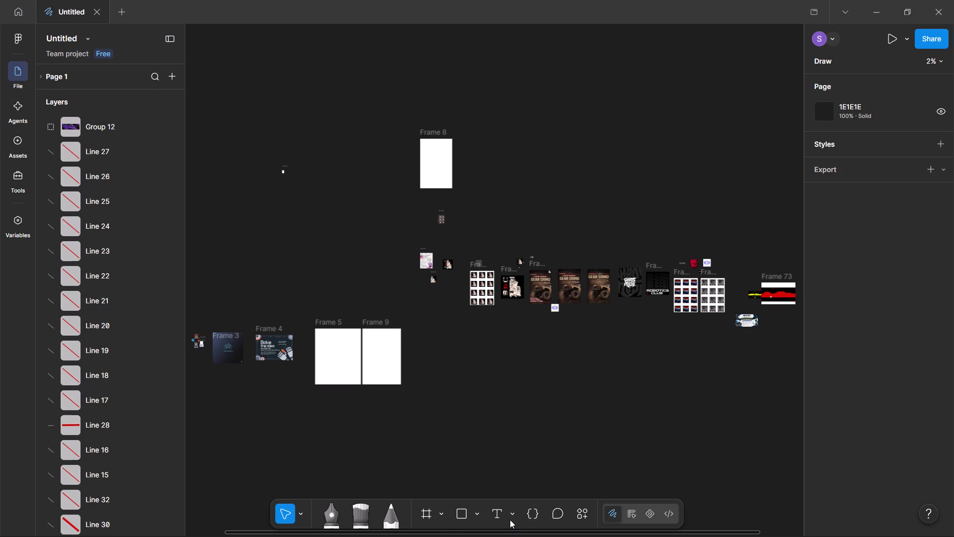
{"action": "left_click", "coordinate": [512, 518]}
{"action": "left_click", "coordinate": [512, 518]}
Examine the red and black artwork in Frame 73 with the Hand tool, down to the light triangle and the thin diagonal line beside it.
{"action": "left_click", "coordinate": [301, 505]}
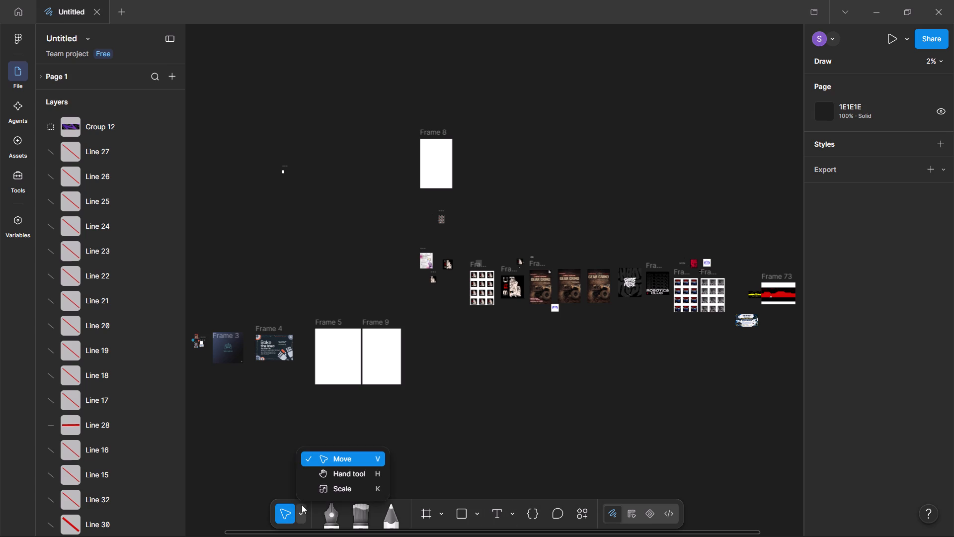
{"action": "left_click", "coordinate": [366, 476]}
{"action": "left_click_drag", "start_coordinate": [628, 400], "coordinate": [449, 415]}
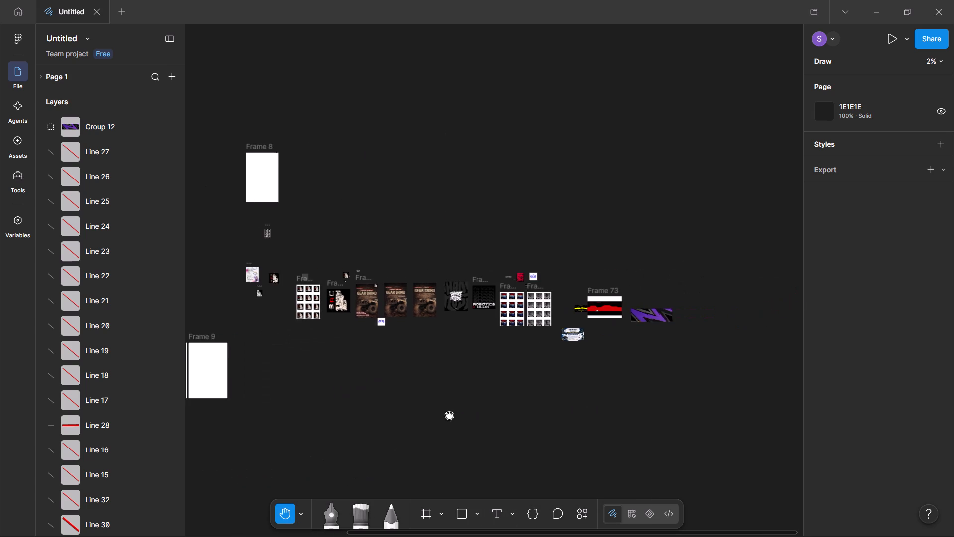
{"action": "left_click_drag", "start_coordinate": [449, 415], "coordinate": [277, 408]}
{"action": "scroll", "coordinate": [468, 308], "scroll_direction": "up", "scroll_amount": 7, "text": "ctrl"}
{"action": "scroll", "coordinate": [419, 321], "scroll_direction": "down", "scroll_amount": 1, "text": "ctrl"}
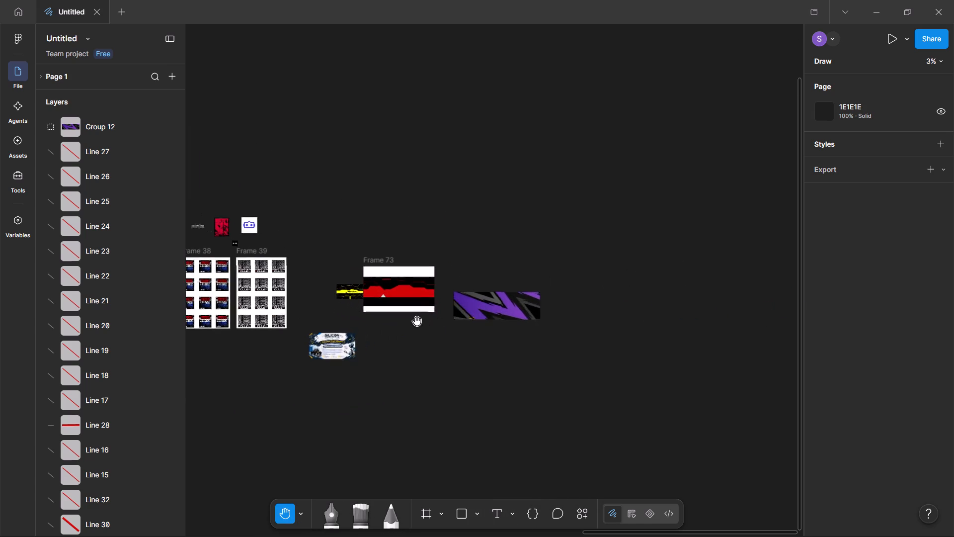
{"action": "scroll", "coordinate": [417, 321], "scroll_direction": "up", "scroll_amount": 18, "text": "ctrl"}
{"action": "left_click_drag", "start_coordinate": [391, 313], "coordinate": [593, 484]}
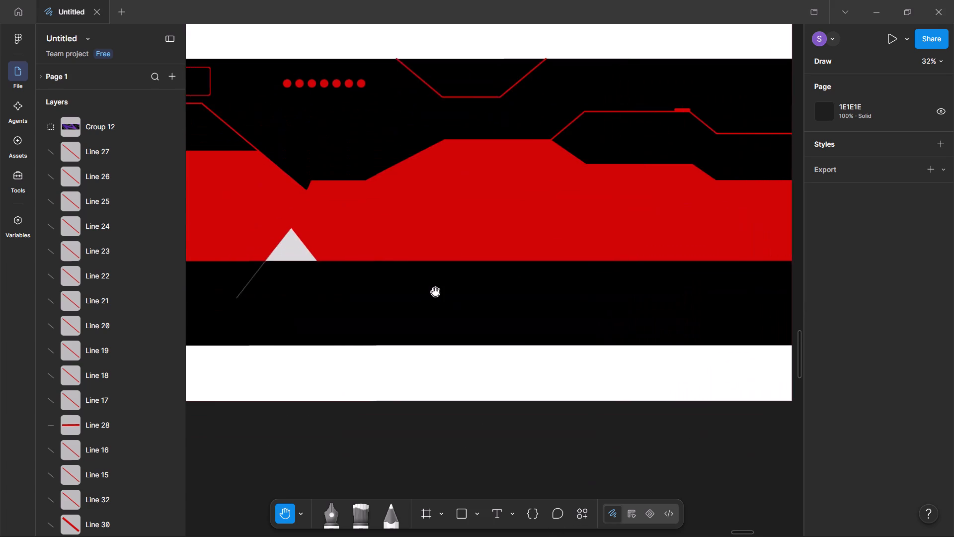
{"action": "scroll", "coordinate": [435, 292], "scroll_direction": "down", "scroll_amount": 5, "text": "ctrl"}
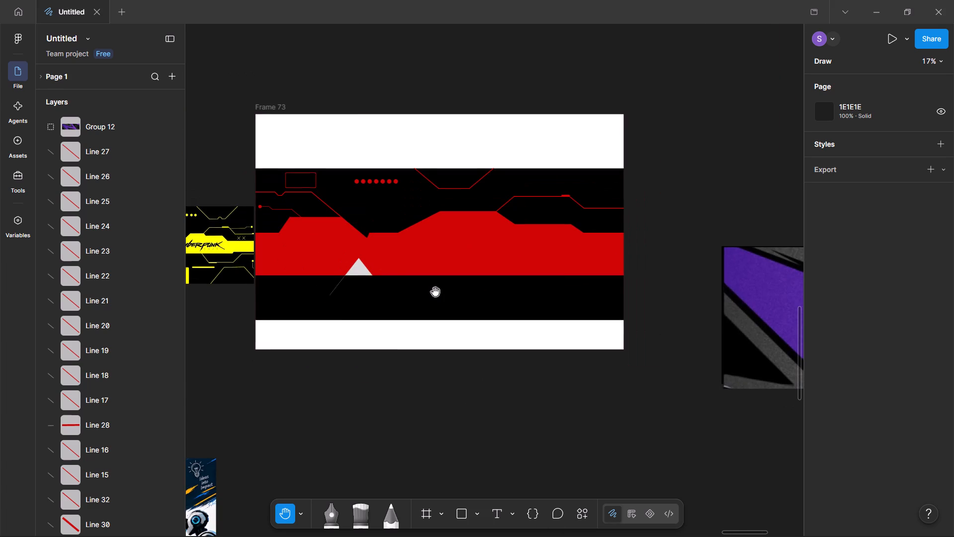
{"action": "left_click_drag", "start_coordinate": [437, 311], "coordinate": [485, 345]}
{"action": "scroll", "coordinate": [365, 330], "scroll_direction": "up", "scroll_amount": 4, "text": "ctrl"}
{"action": "scroll", "coordinate": [408, 316], "scroll_direction": "up", "scroll_amount": 6, "text": "ctrl"}
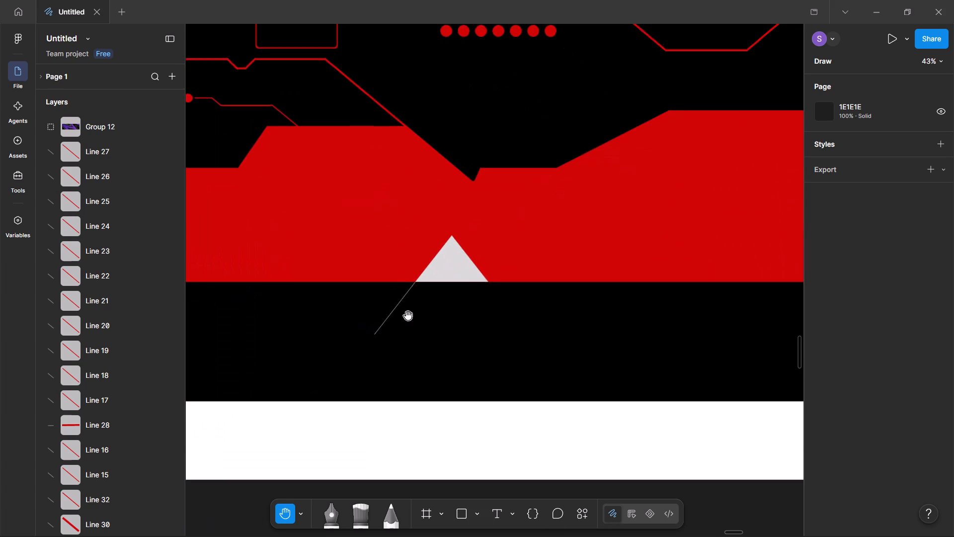
{"action": "scroll", "coordinate": [408, 316], "scroll_direction": "up", "scroll_amount": 8, "text": "ctrl"}
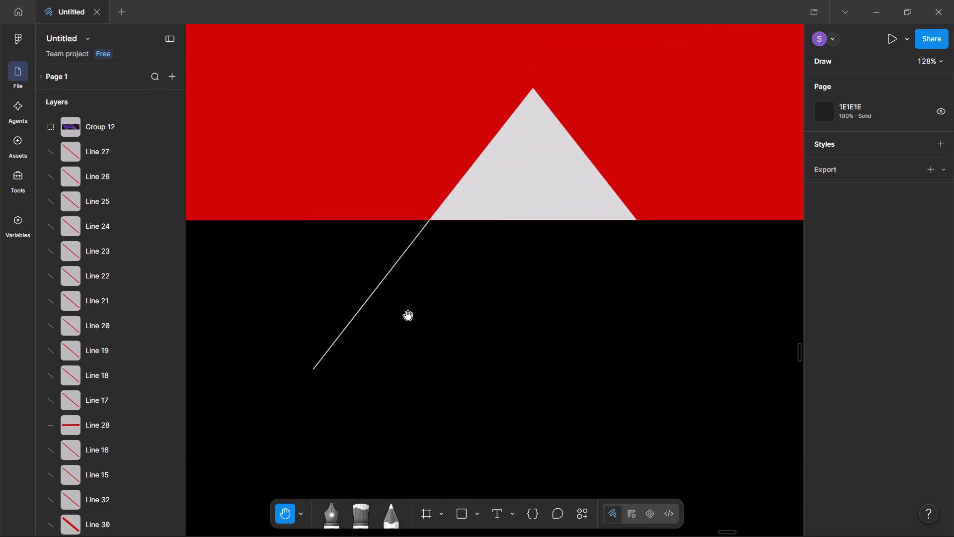
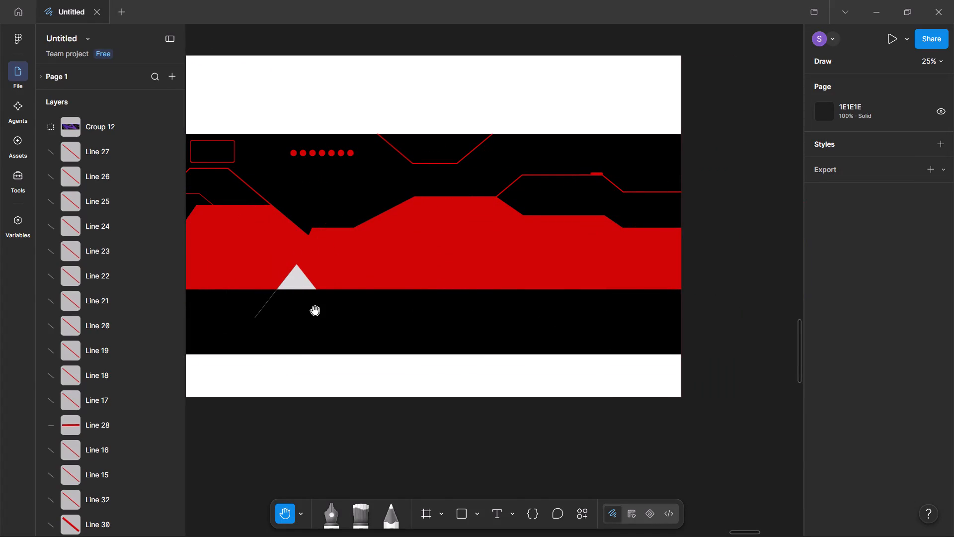
Examine the light triangle and the thin diagonal line in Frame 73, along with the artwork around them.
{"action": "left_click_drag", "start_coordinate": [297, 350], "coordinate": [471, 338]}
{"action": "left_click_drag", "start_coordinate": [471, 338], "coordinate": [522, 310]}
{"action": "scroll", "coordinate": [463, 288], "scroll_direction": "up", "scroll_amount": 2, "text": "ctrl"}
{"action": "scroll", "coordinate": [463, 288], "scroll_direction": "down", "scroll_amount": 1, "text": "ctrl"}
{"action": "scroll", "coordinate": [463, 288], "scroll_direction": "up", "scroll_amount": 3, "text": "ctrl"}
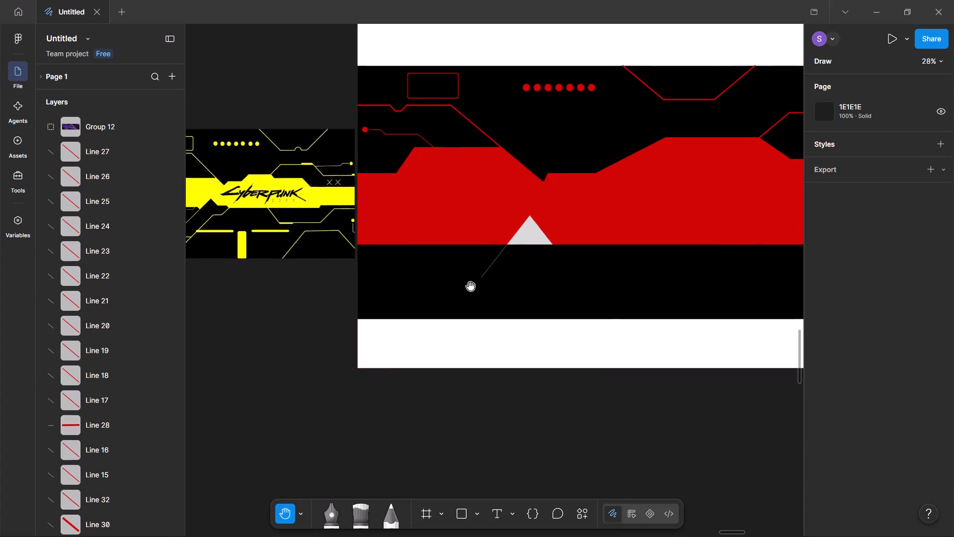
{"action": "scroll", "coordinate": [471, 286], "scroll_direction": "up", "scroll_amount": 3, "text": "ctrl"}
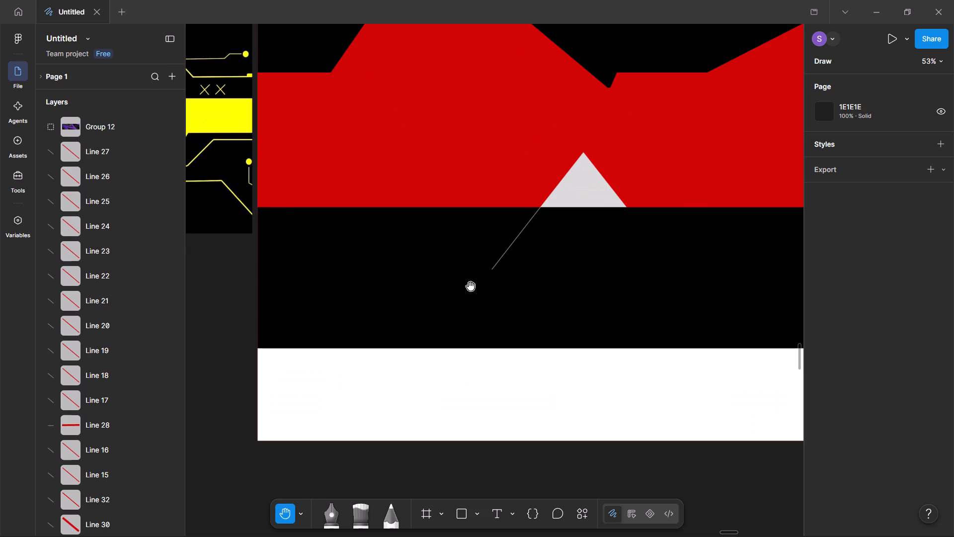
{"action": "left_click_drag", "start_coordinate": [562, 258], "coordinate": [396, 409]}
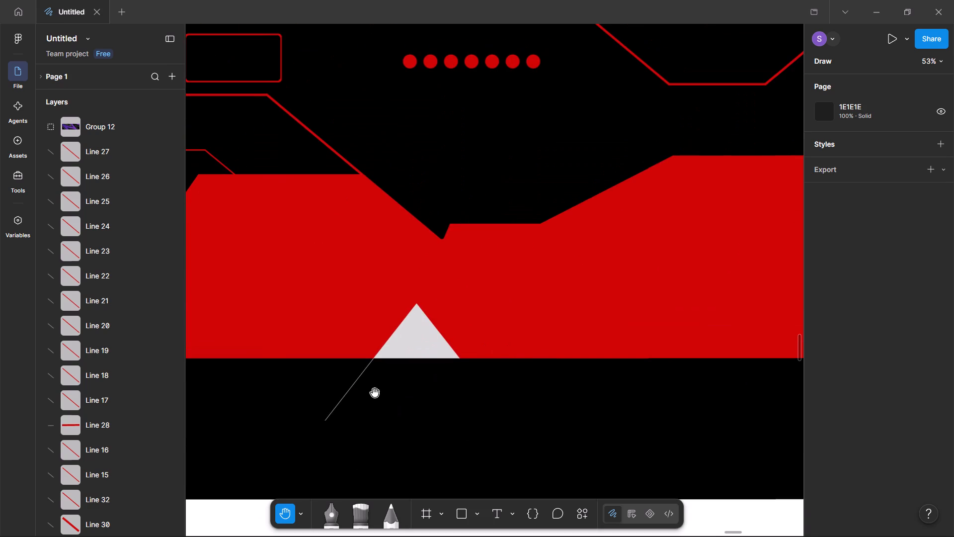
{"action": "scroll", "coordinate": [375, 393], "scroll_direction": "down", "scroll_amount": 9, "text": "ctrl"}
{"action": "left_click_drag", "start_coordinate": [637, 376], "coordinate": [284, 299], "text": "ctrl"}
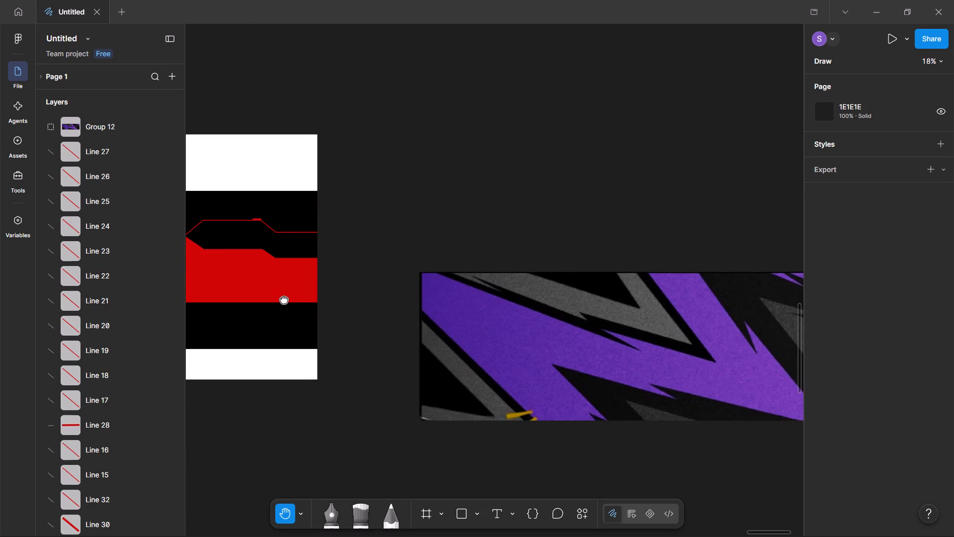
{"action": "left_click_drag", "start_coordinate": [284, 299], "coordinate": [727, 359], "text": "ctrl"}
{"action": "scroll", "coordinate": [409, 360], "scroll_direction": "up", "scroll_amount": 9, "text": "ctrl"}
{"action": "left_click_drag", "start_coordinate": [655, 478], "coordinate": [433, 373]}
{"action": "left_click_drag", "start_coordinate": [413, 366], "coordinate": [658, 380]}
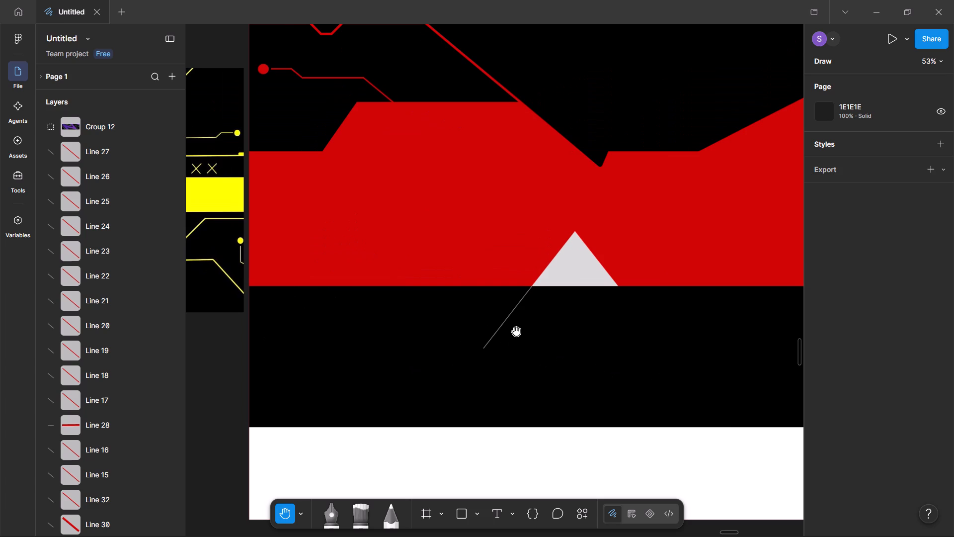
{"action": "left_click_drag", "start_coordinate": [516, 332], "coordinate": [424, 351], "text": "ctrl"}
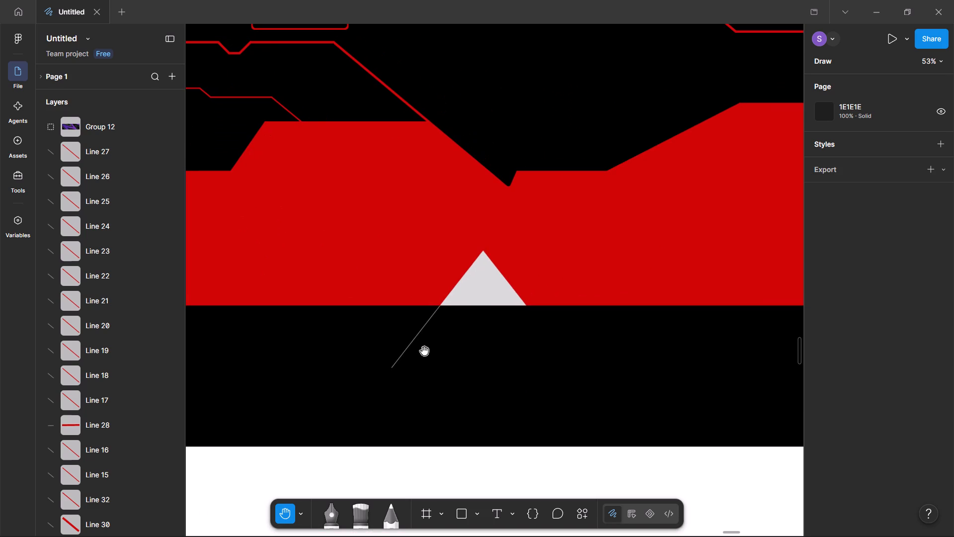
Compare the triangle and diagonal line area of Frame 73 with the yellow Cyberpunk 2077 reference artwork beside it.
{"action": "left_click", "coordinate": [304, 505]}
{"action": "left_click", "coordinate": [537, 358]}
{"action": "left_click_drag", "start_coordinate": [537, 358], "coordinate": [544, 424]}
{"action": "scroll", "coordinate": [544, 424], "scroll_direction": "down", "scroll_amount": 7, "text": "ctrl"}
{"action": "left_click_drag", "start_coordinate": [275, 429], "coordinate": [443, 418]}
{"action": "left_click_drag", "start_coordinate": [743, 393], "coordinate": [698, 403]}
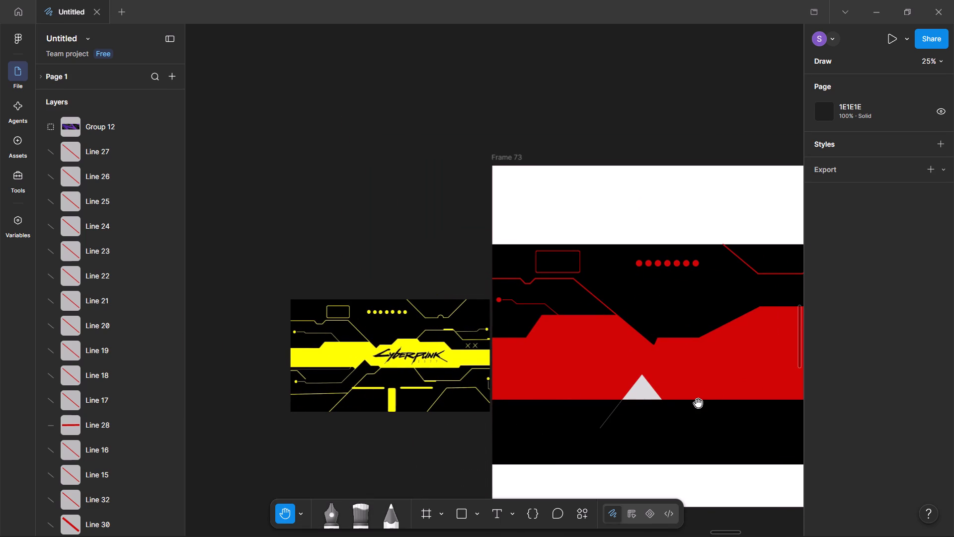
{"action": "left_click_drag", "start_coordinate": [616, 433], "coordinate": [632, 430]}
{"action": "scroll", "coordinate": [661, 429], "scroll_direction": "up", "scroll_amount": 2, "text": "ctrl"}
{"action": "scroll", "coordinate": [661, 429], "scroll_direction": "down", "scroll_amount": 1, "text": "ctrl"}
{"action": "scroll", "coordinate": [661, 429], "scroll_direction": "up", "scroll_amount": 2, "text": "ctrl"}
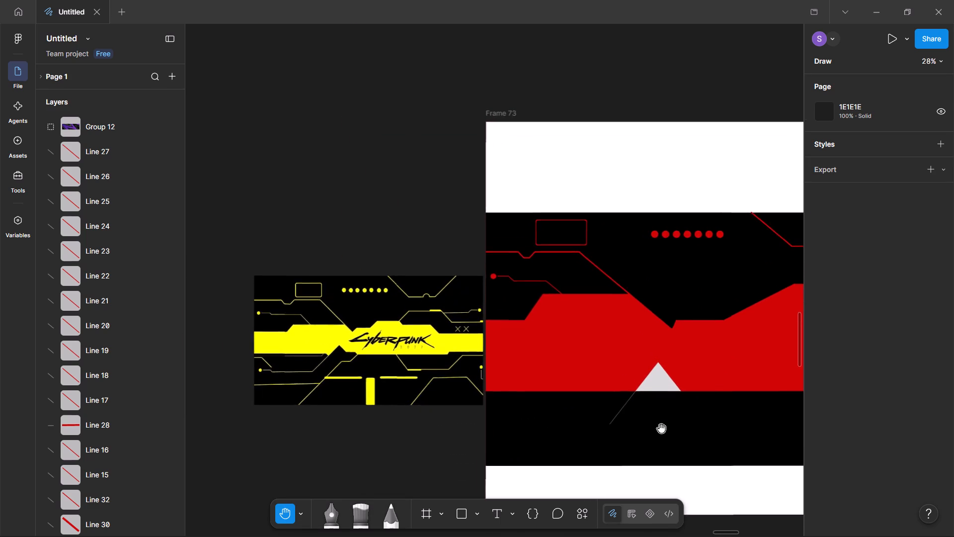
{"action": "scroll", "coordinate": [661, 429], "scroll_direction": "up", "scroll_amount": 9, "text": "ctrl"}
{"action": "scroll", "coordinate": [546, 424], "scroll_direction": "down", "scroll_amount": 5, "text": "ctrl"}
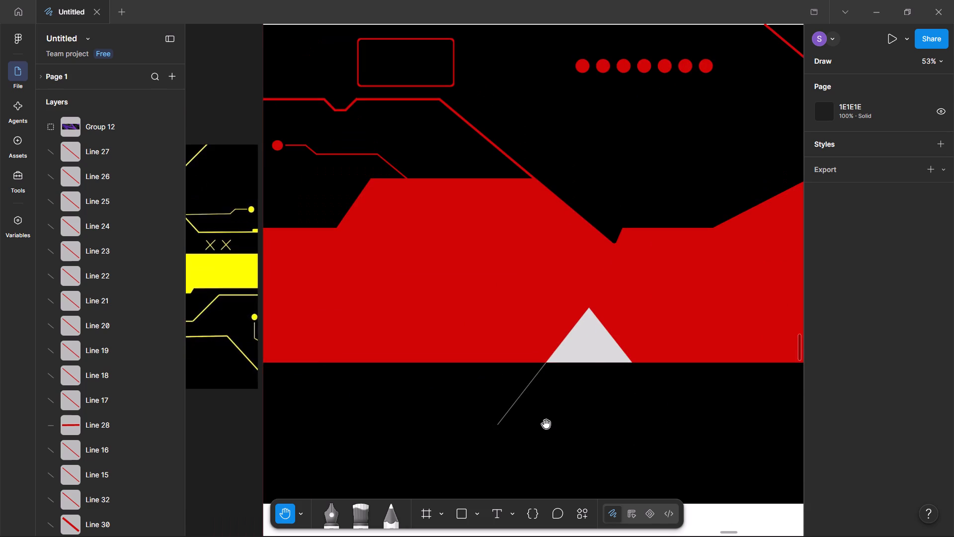
{"action": "left_click_drag", "start_coordinate": [546, 424], "coordinate": [708, 410]}
{"action": "left_click_drag", "start_coordinate": [463, 429], "coordinate": [714, 423]}
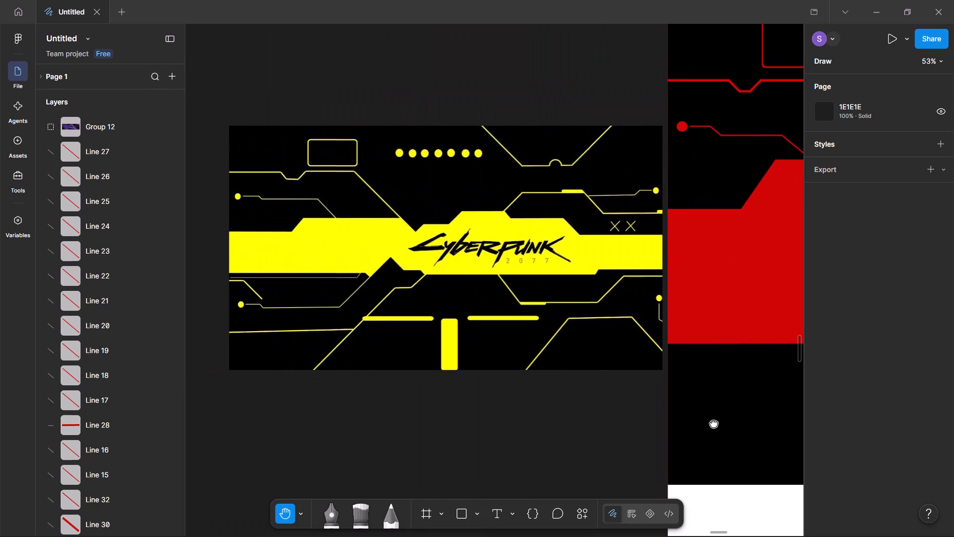
{"action": "left_click_drag", "start_coordinate": [714, 423], "coordinate": [386, 421]}
{"action": "scroll", "coordinate": [664, 396], "scroll_direction": "up", "scroll_amount": 9}
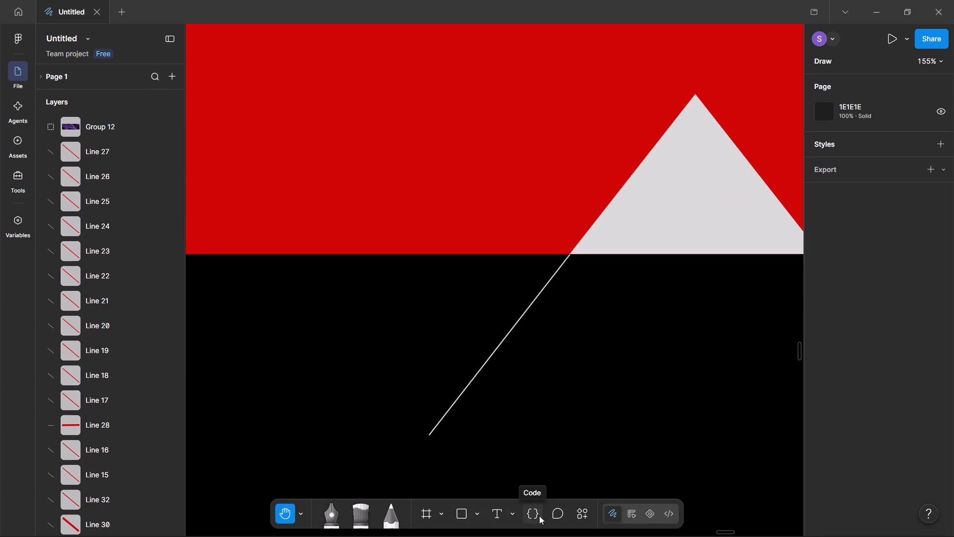
Choose the Line tool and study the line pattern of the yellow Cyberpunk 2077 reference against Frame 73.
{"action": "left_click", "coordinate": [510, 512]}
{"action": "left_click", "coordinate": [510, 512]}
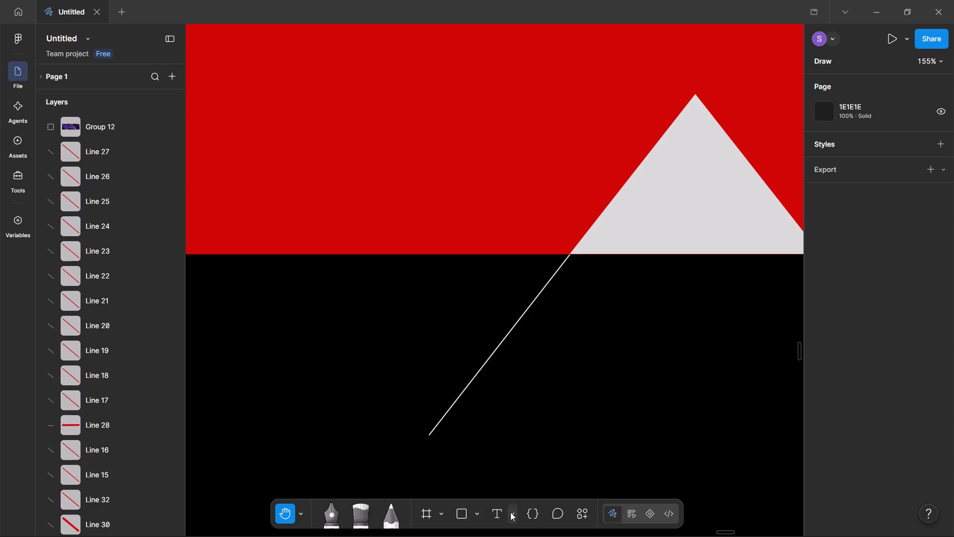
{"action": "left_click", "coordinate": [473, 513]}
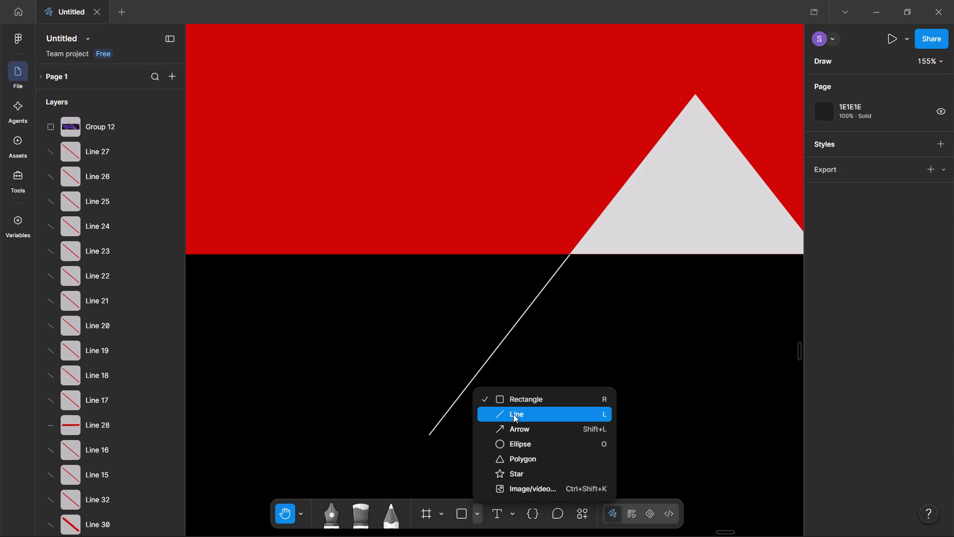
{"action": "left_click", "coordinate": [513, 414]}
{"action": "scroll", "coordinate": [356, 413], "scroll_direction": "down", "scroll_amount": 9, "text": "ctrl"}
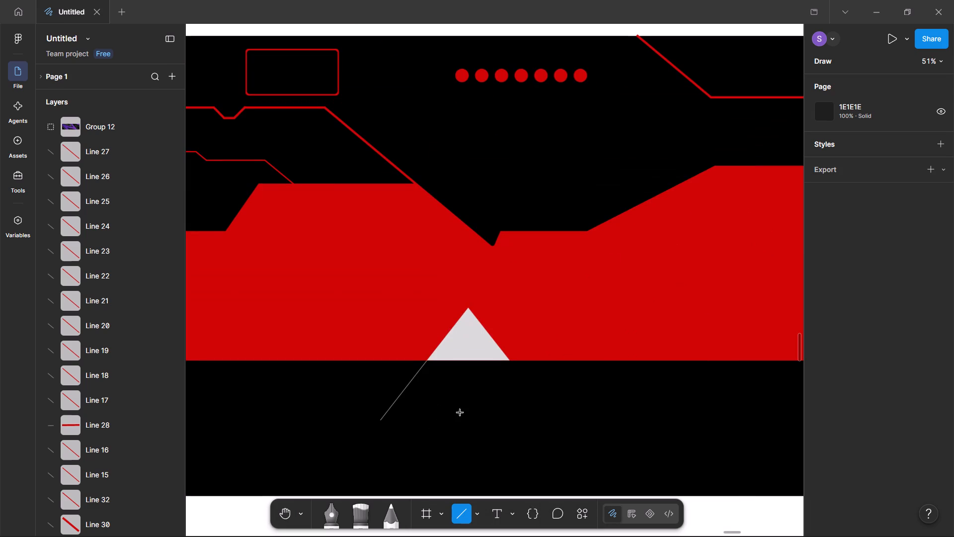
{"action": "scroll", "coordinate": [283, 411], "scroll_direction": "down", "scroll_amount": 9, "text": "ctrl"}
{"action": "scroll", "coordinate": [199, 402], "scroll_direction": "down", "scroll_amount": 3}
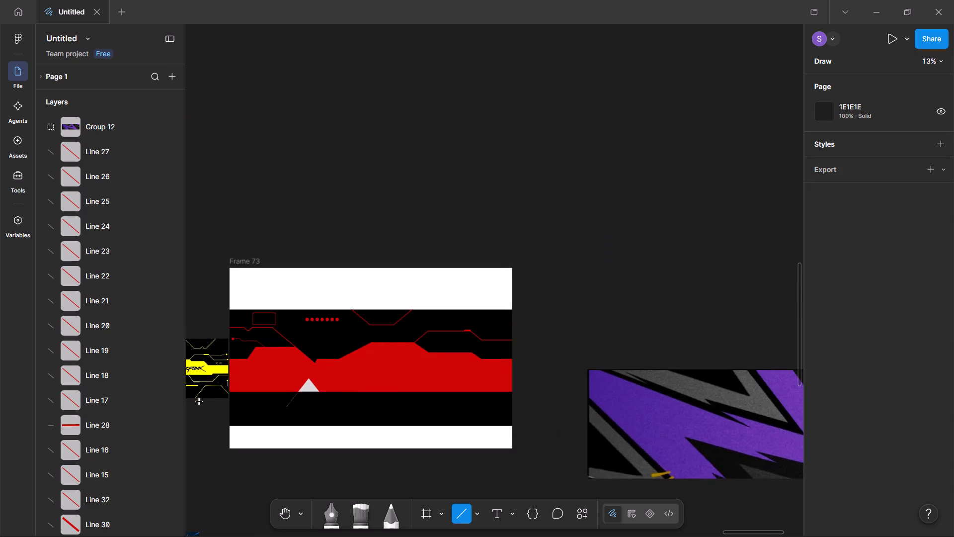
{"action": "scroll", "coordinate": [199, 402], "scroll_direction": "up", "scroll_amount": 4, "text": "ctrl"}
{"action": "scroll", "coordinate": [199, 402], "scroll_direction": "down", "scroll_amount": 2, "text": "ctrl"}
{"action": "scroll", "coordinate": [199, 402], "scroll_direction": "up", "scroll_amount": 10, "text": "ctrl"}
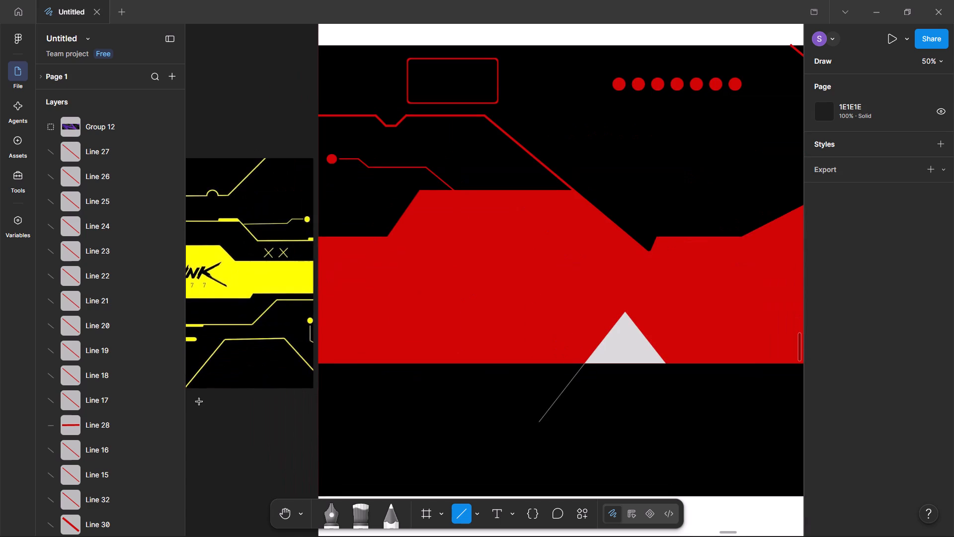
{"action": "key", "text": "h"}
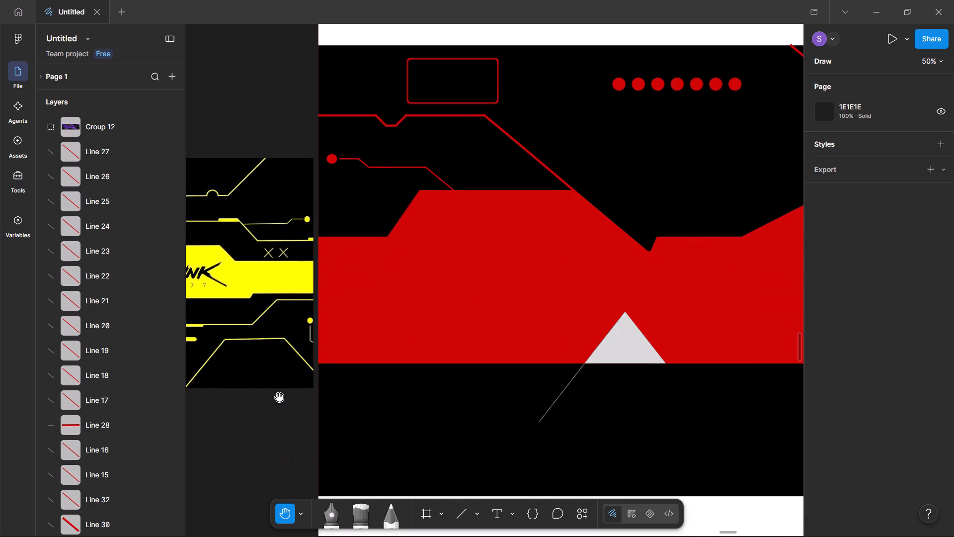
{"action": "left_click_drag", "start_coordinate": [219, 418], "coordinate": [474, 419]}
{"action": "left_click_drag", "start_coordinate": [375, 403], "coordinate": [577, 403]}
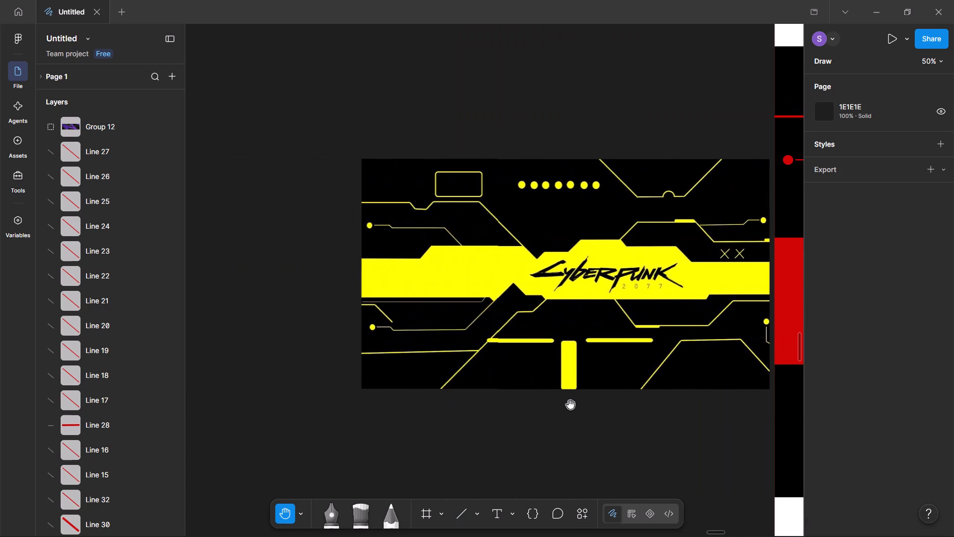
{"action": "left_click_drag", "start_coordinate": [557, 421], "coordinate": [451, 424]}
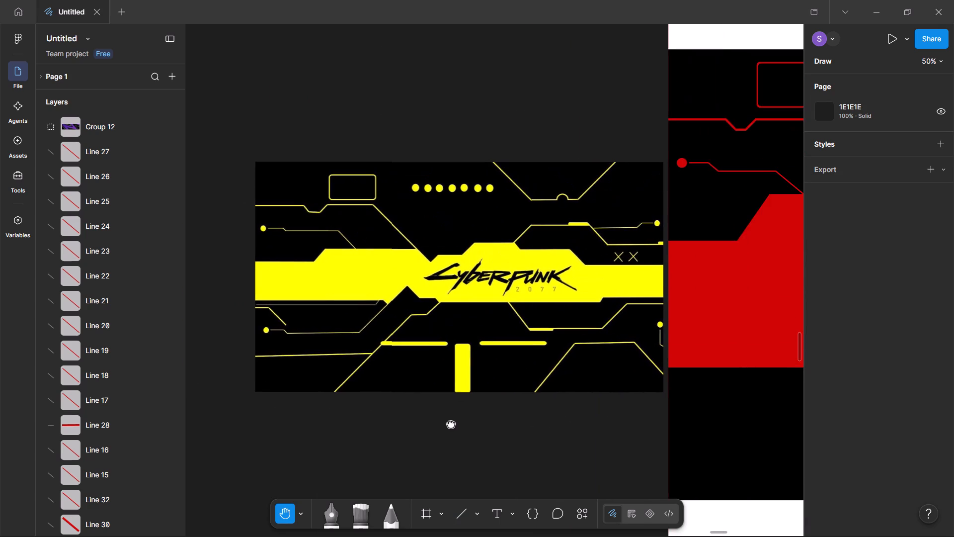
{"action": "left_click_drag", "start_coordinate": [451, 424], "coordinate": [243, 420]}
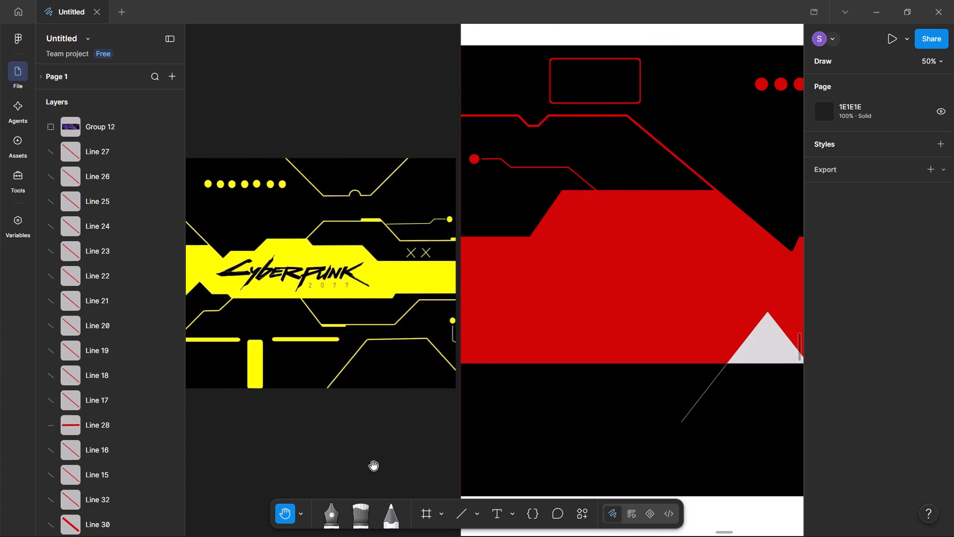
Draw a nearly horizontal white line about 707 px long from the thin diagonal line's lower end to Frame 73's left edge.
{"action": "left_click", "coordinate": [461, 509]}
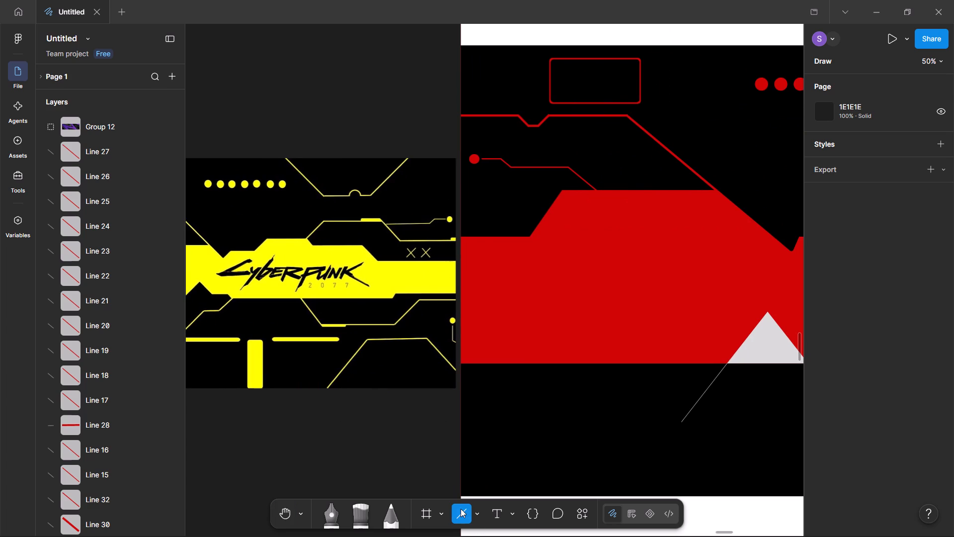
{"action": "scroll", "coordinate": [713, 429], "scroll_direction": "up", "scroll_amount": 4, "text": "ctrl"}
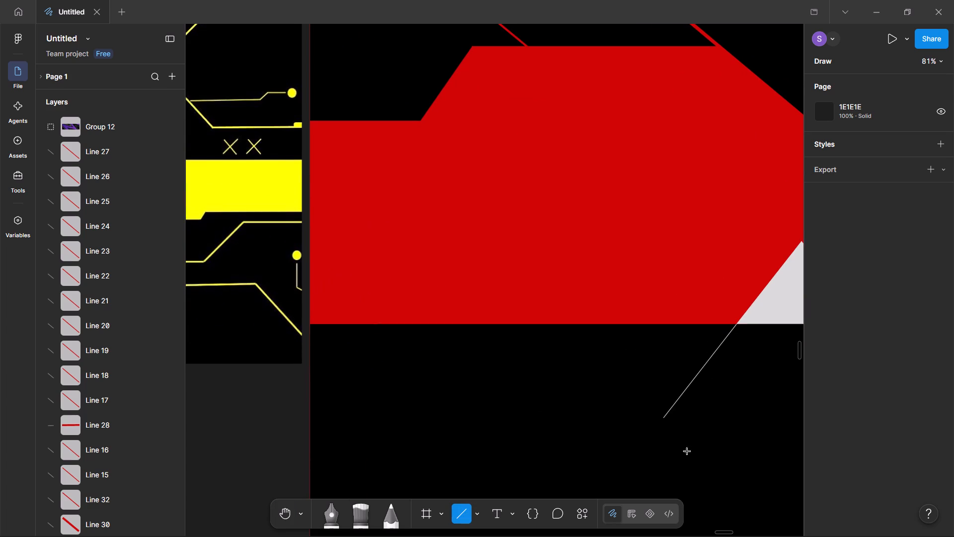
{"action": "scroll", "coordinate": [671, 415], "scroll_direction": "up", "scroll_amount": 4, "text": "ctrl"}
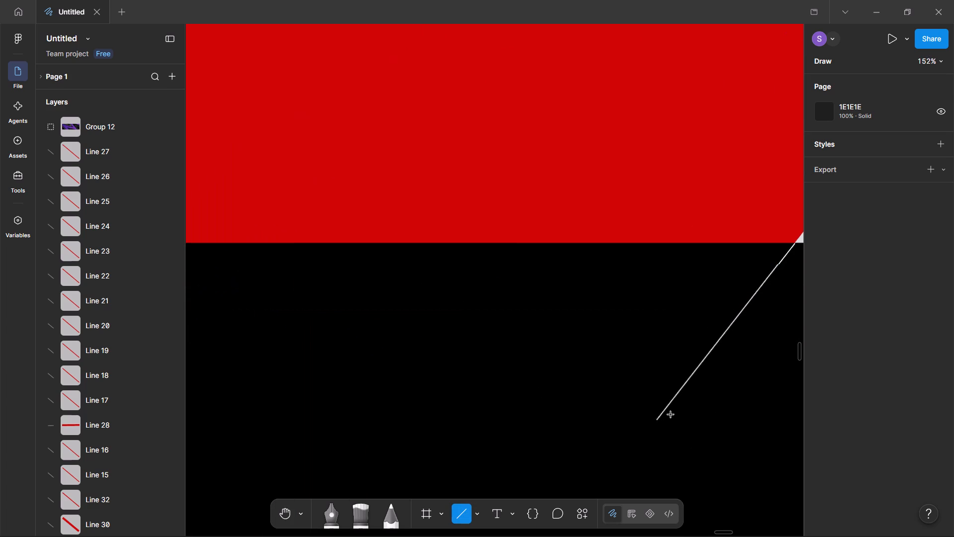
{"action": "scroll", "coordinate": [671, 415], "scroll_direction": "up", "scroll_amount": 5, "text": "ctrl"}
{"action": "scroll", "coordinate": [673, 416], "scroll_direction": "down", "scroll_amount": 1, "text": "ctrl"}
{"action": "scroll", "coordinate": [673, 416], "scroll_direction": "up", "scroll_amount": 14, "text": "ctrl"}
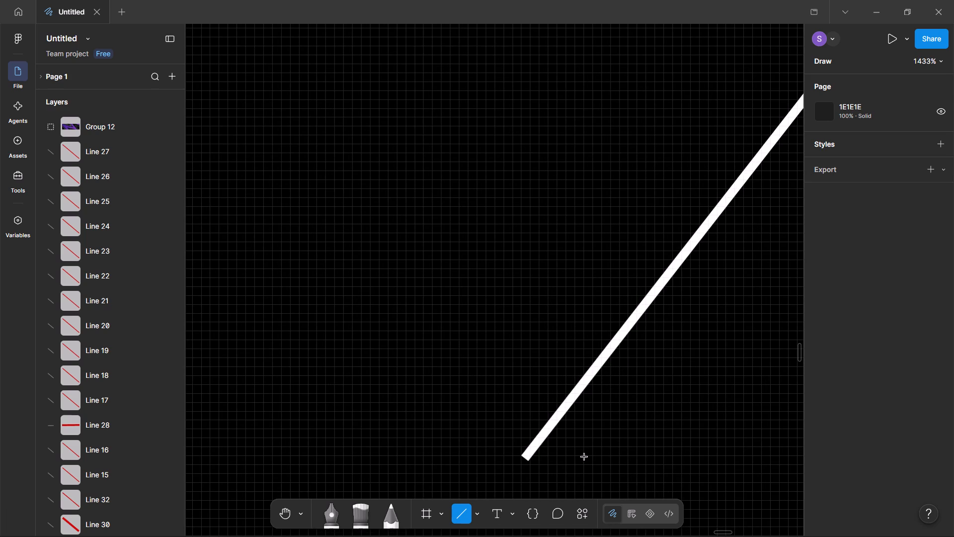
{"action": "key", "text": "h"}
{"action": "left_click_drag", "start_coordinate": [573, 453], "coordinate": [621, 296]}
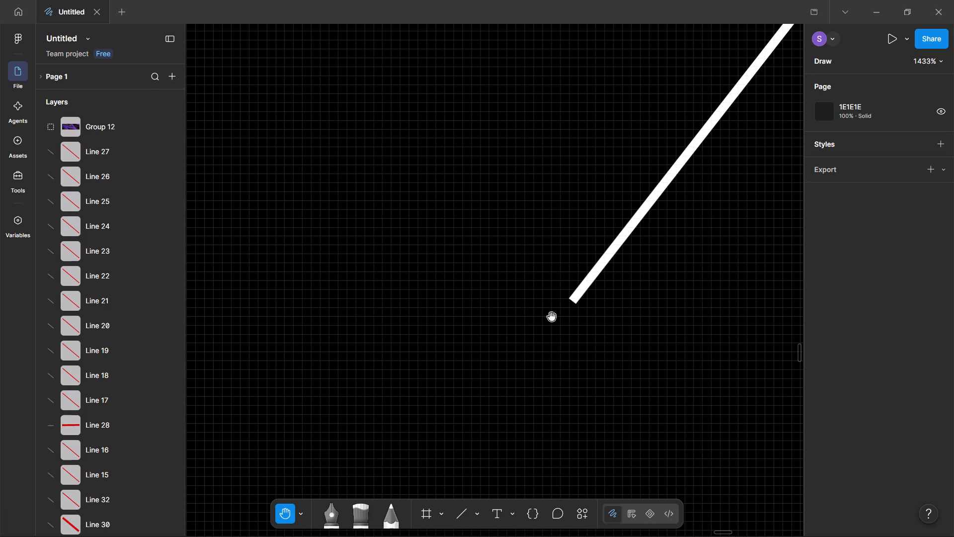
{"action": "type", "text": "ll"}
{"action": "left_click", "coordinate": [464, 519]}
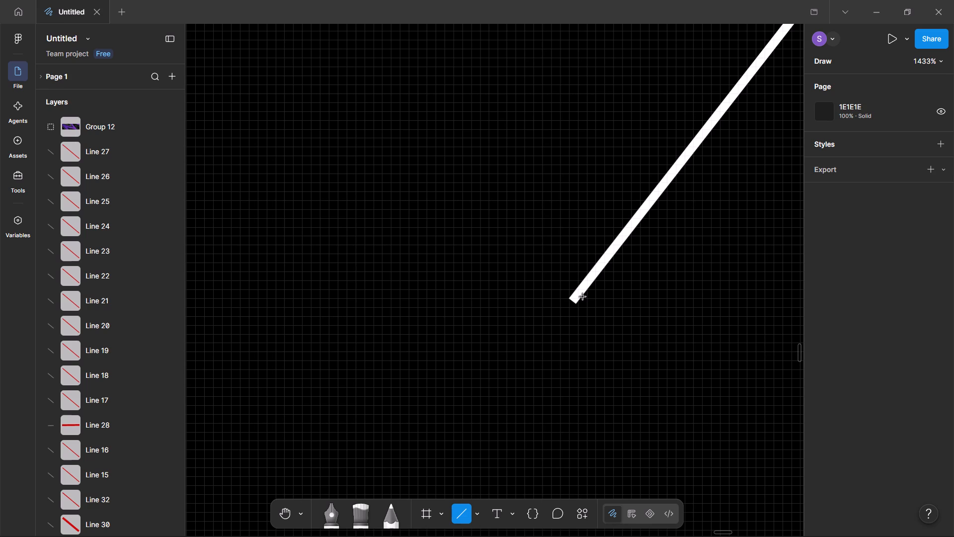
{"action": "left_click_drag", "start_coordinate": [573, 300], "coordinate": [487, 300]}
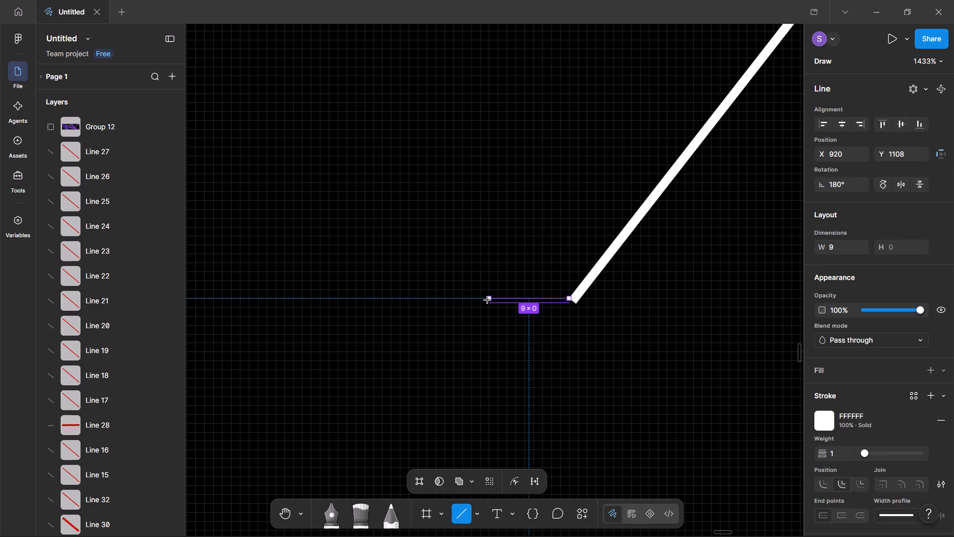
{"action": "left_click_drag", "start_coordinate": [487, 300], "coordinate": [315, 292]}
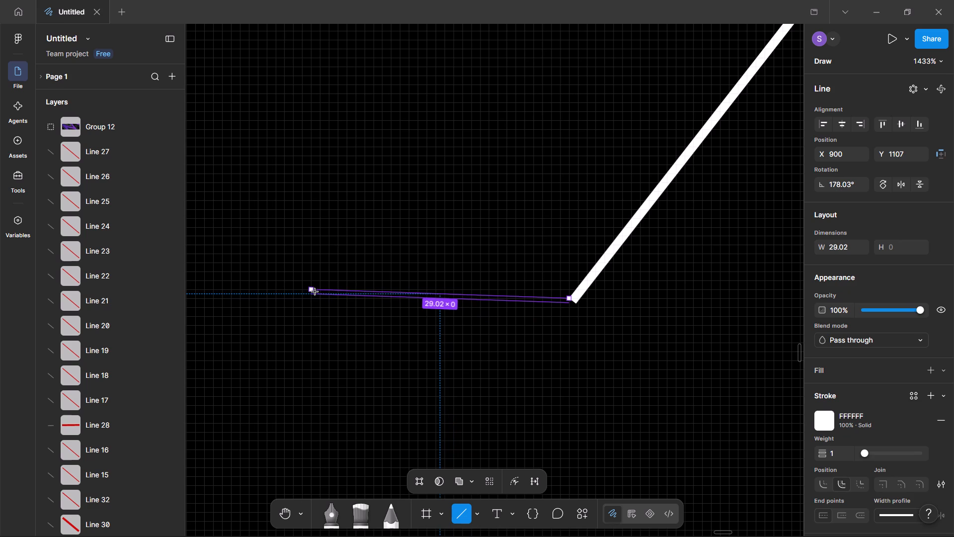
{"action": "left_click_drag", "start_coordinate": [315, 292], "coordinate": [267, 302]}
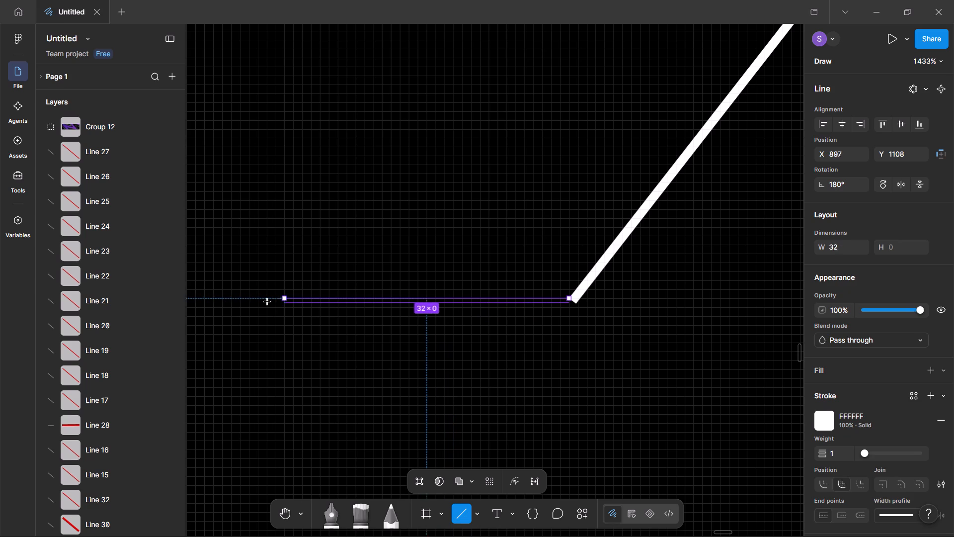
{"action": "left_click_drag", "start_coordinate": [267, 302], "coordinate": [12, 296]}
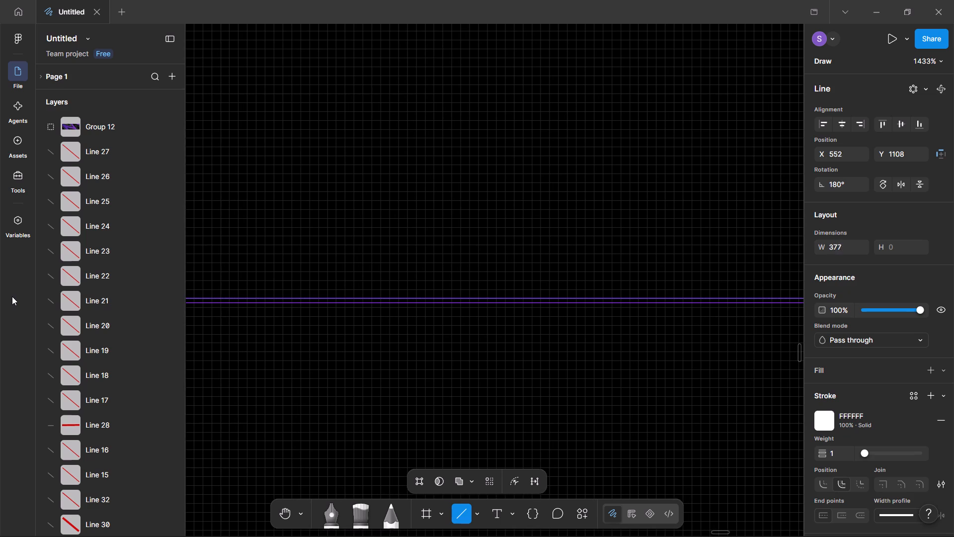
{"action": "left_click_drag", "start_coordinate": [12, 296], "coordinate": [0, 296]}
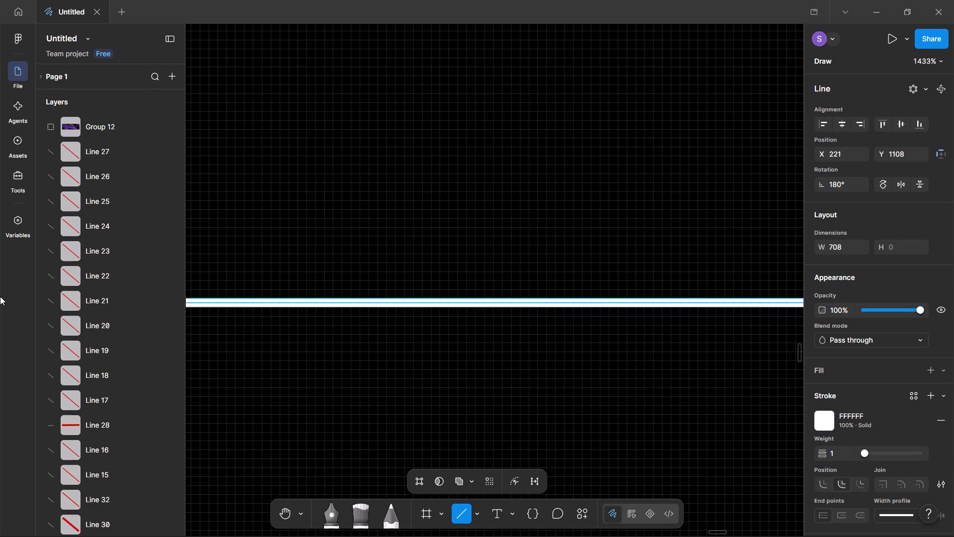
{"action": "left_click_drag", "start_coordinate": [0, 296], "coordinate": [302, 315]}
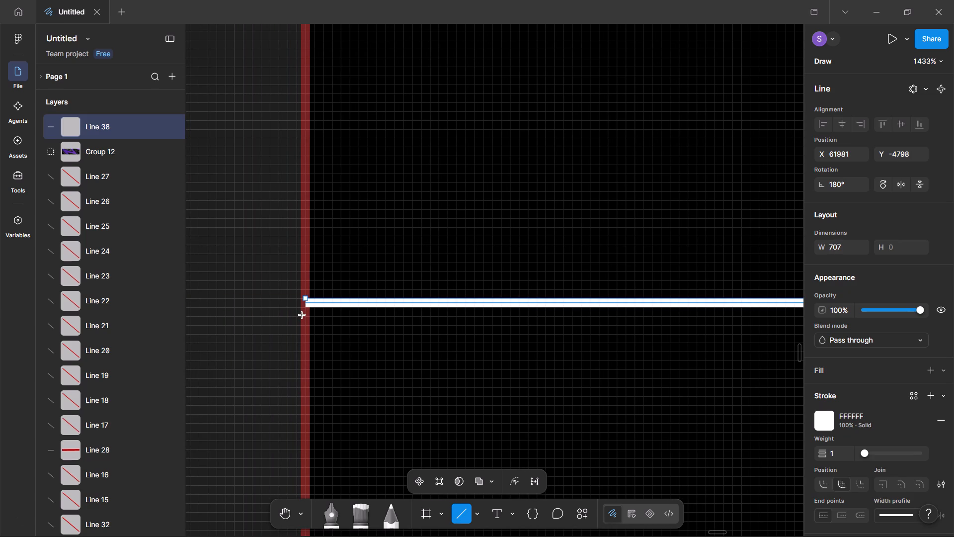
{"action": "left_click_drag", "start_coordinate": [302, 315], "coordinate": [305, 314]}
{"action": "left_click_drag", "start_coordinate": [305, 314], "coordinate": [303, 317]}
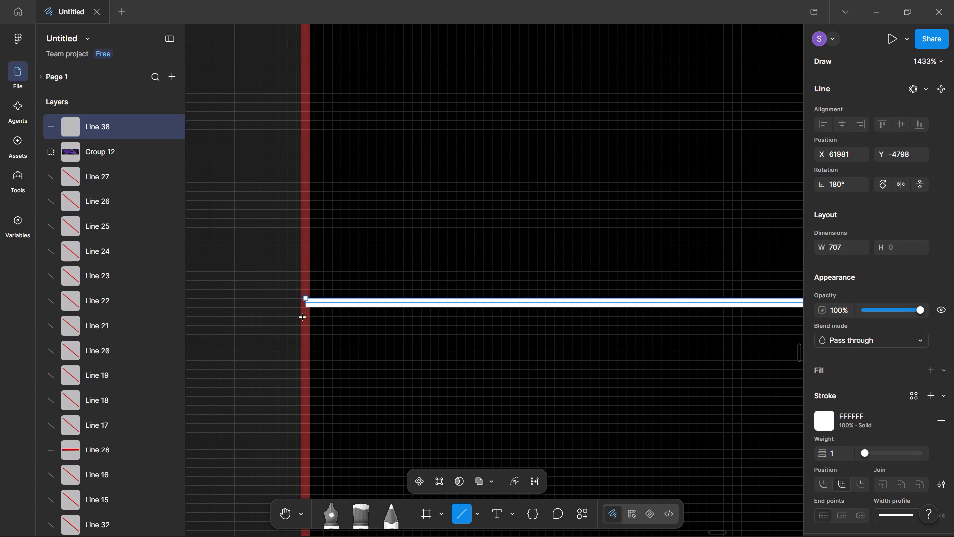
{"action": "left_click_drag", "start_coordinate": [303, 317], "coordinate": [303, 317]}
{"action": "right_click", "coordinate": [303, 317]}
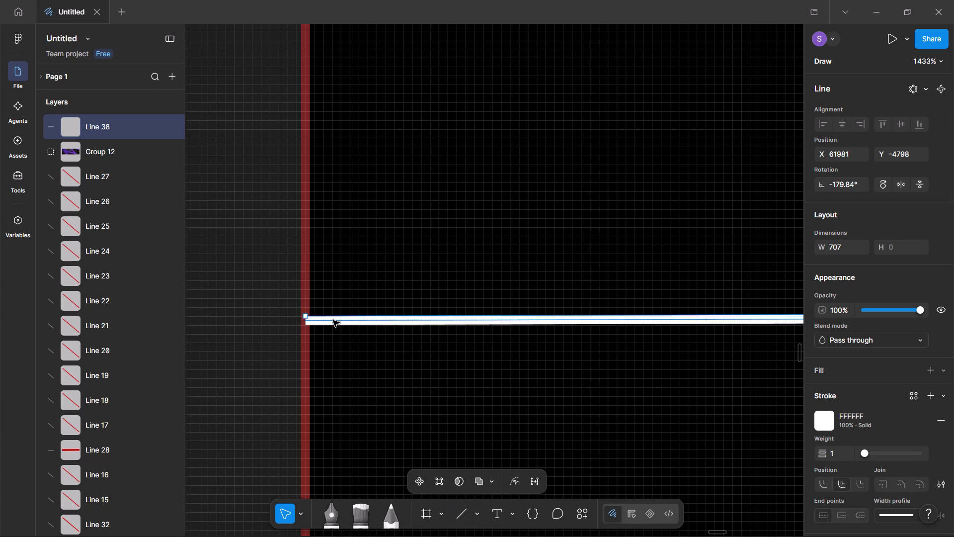
Level the 707 px white line to a 180° rotation by raising its end at Frame 73's left edge.
{"action": "left_click_drag", "start_coordinate": [308, 318], "coordinate": [307, 309], "text": "shift"}
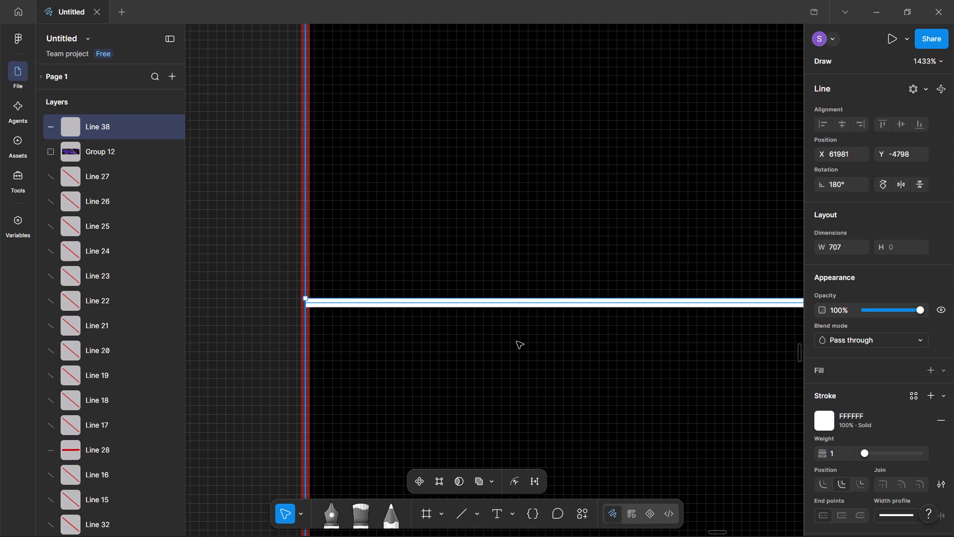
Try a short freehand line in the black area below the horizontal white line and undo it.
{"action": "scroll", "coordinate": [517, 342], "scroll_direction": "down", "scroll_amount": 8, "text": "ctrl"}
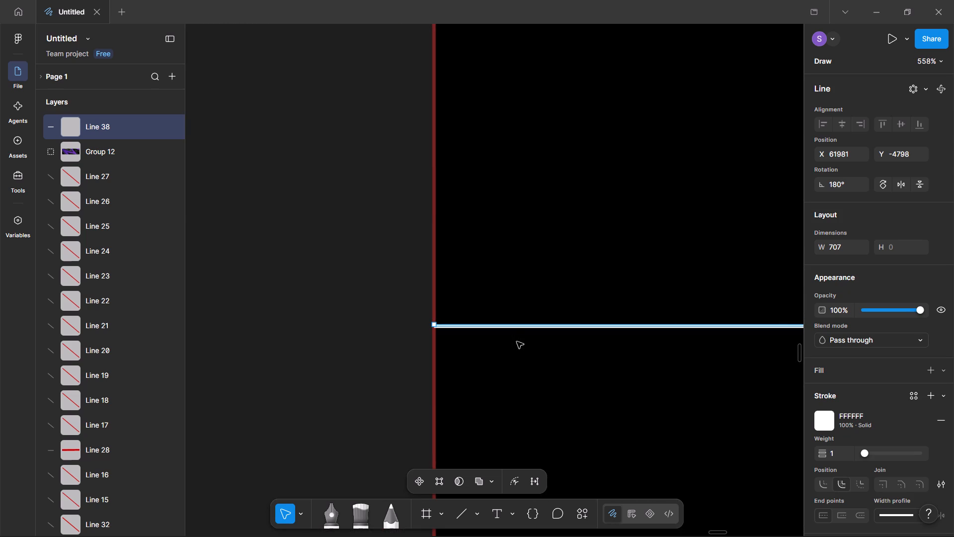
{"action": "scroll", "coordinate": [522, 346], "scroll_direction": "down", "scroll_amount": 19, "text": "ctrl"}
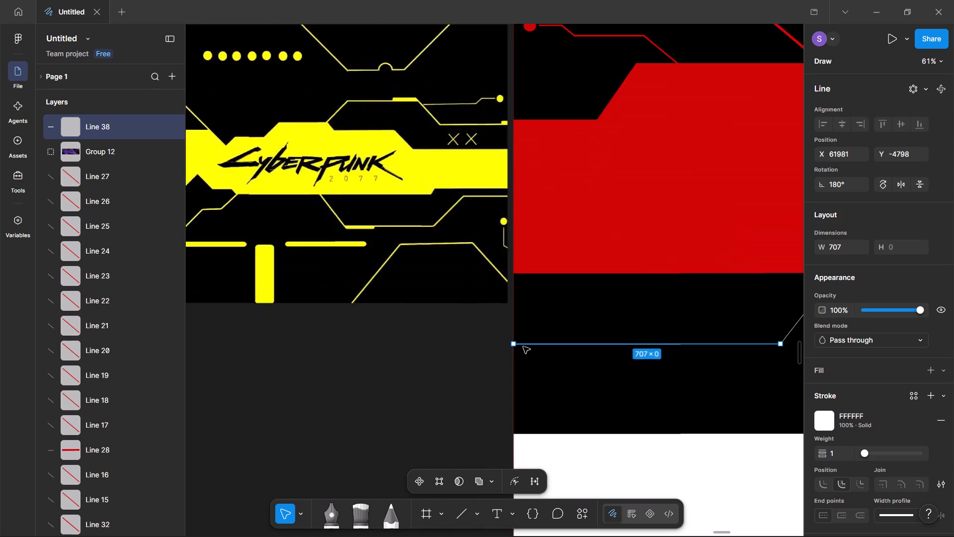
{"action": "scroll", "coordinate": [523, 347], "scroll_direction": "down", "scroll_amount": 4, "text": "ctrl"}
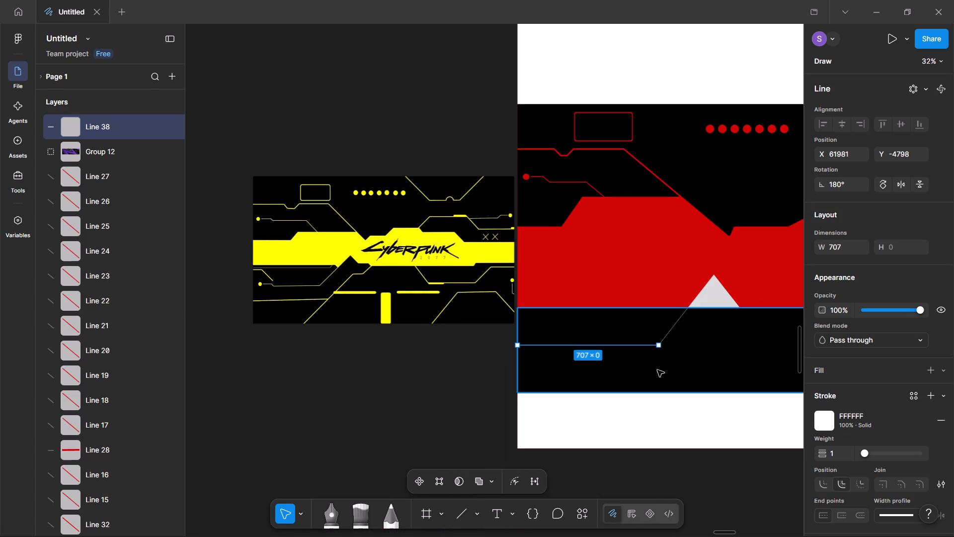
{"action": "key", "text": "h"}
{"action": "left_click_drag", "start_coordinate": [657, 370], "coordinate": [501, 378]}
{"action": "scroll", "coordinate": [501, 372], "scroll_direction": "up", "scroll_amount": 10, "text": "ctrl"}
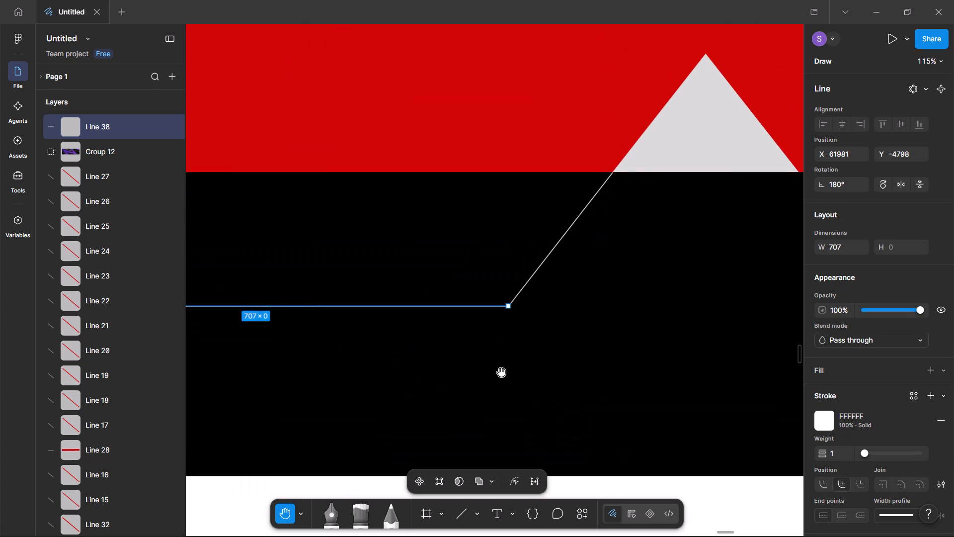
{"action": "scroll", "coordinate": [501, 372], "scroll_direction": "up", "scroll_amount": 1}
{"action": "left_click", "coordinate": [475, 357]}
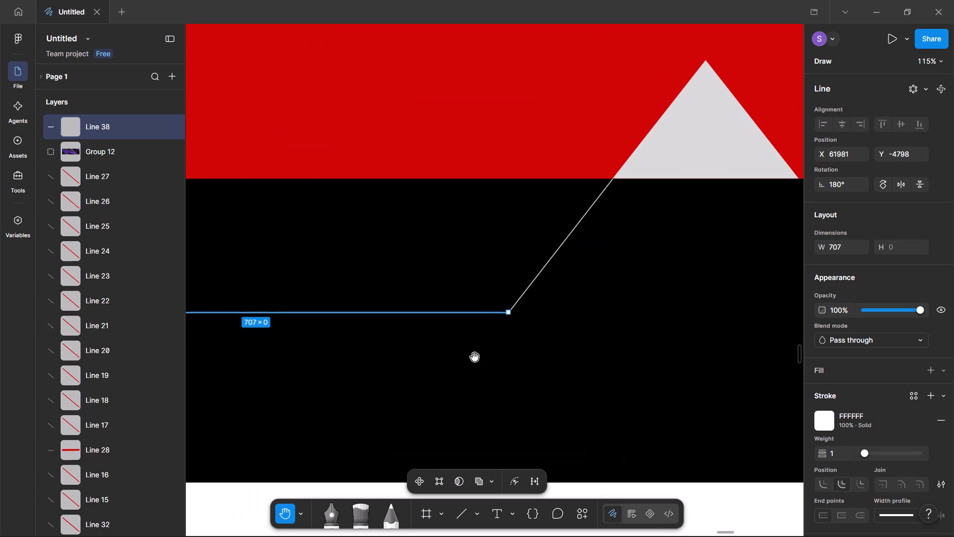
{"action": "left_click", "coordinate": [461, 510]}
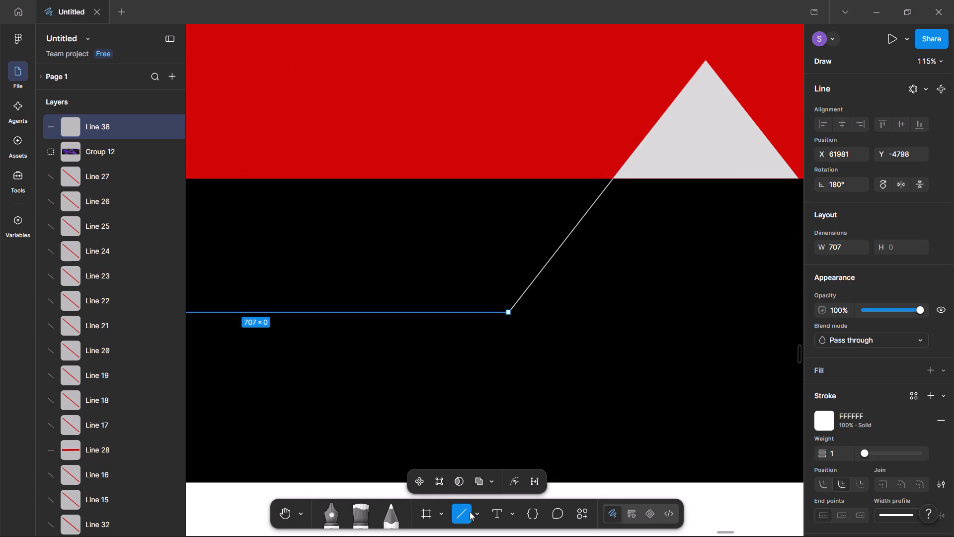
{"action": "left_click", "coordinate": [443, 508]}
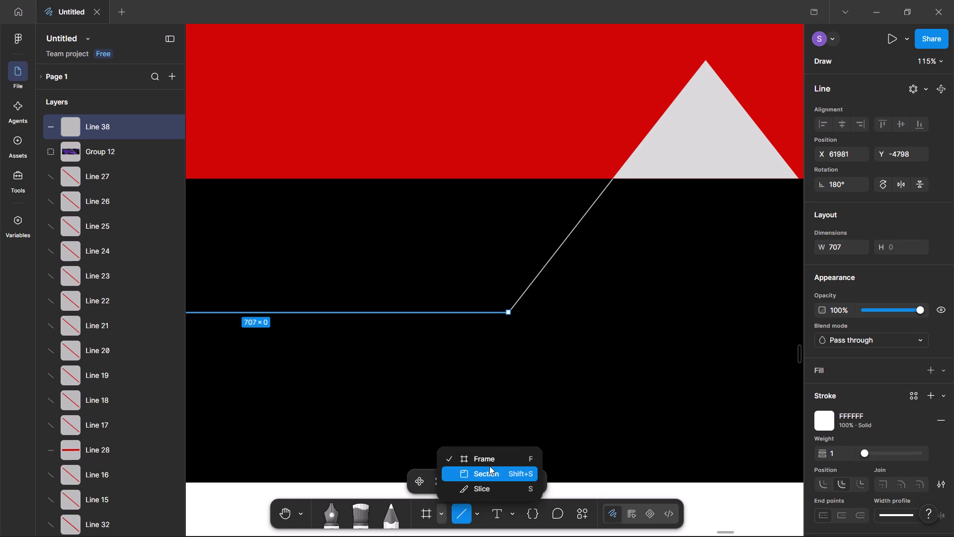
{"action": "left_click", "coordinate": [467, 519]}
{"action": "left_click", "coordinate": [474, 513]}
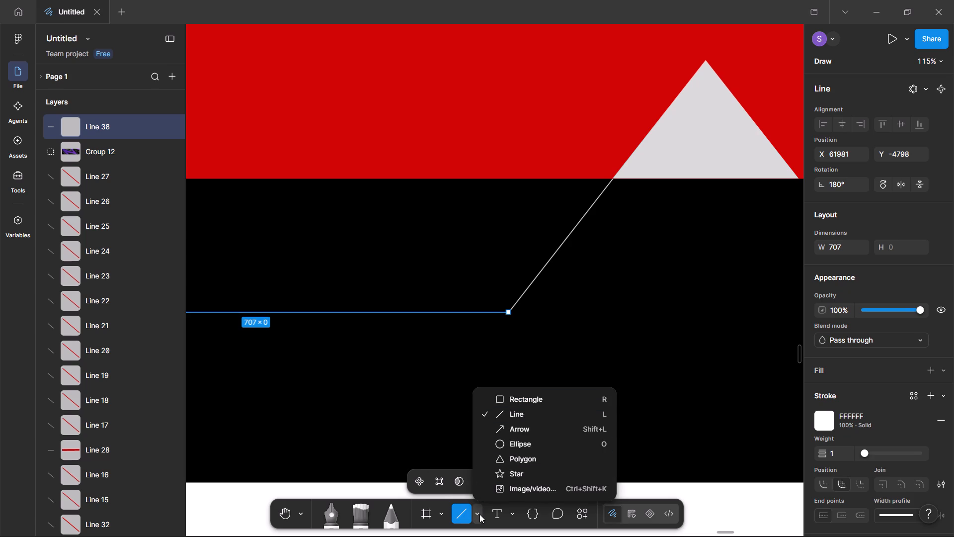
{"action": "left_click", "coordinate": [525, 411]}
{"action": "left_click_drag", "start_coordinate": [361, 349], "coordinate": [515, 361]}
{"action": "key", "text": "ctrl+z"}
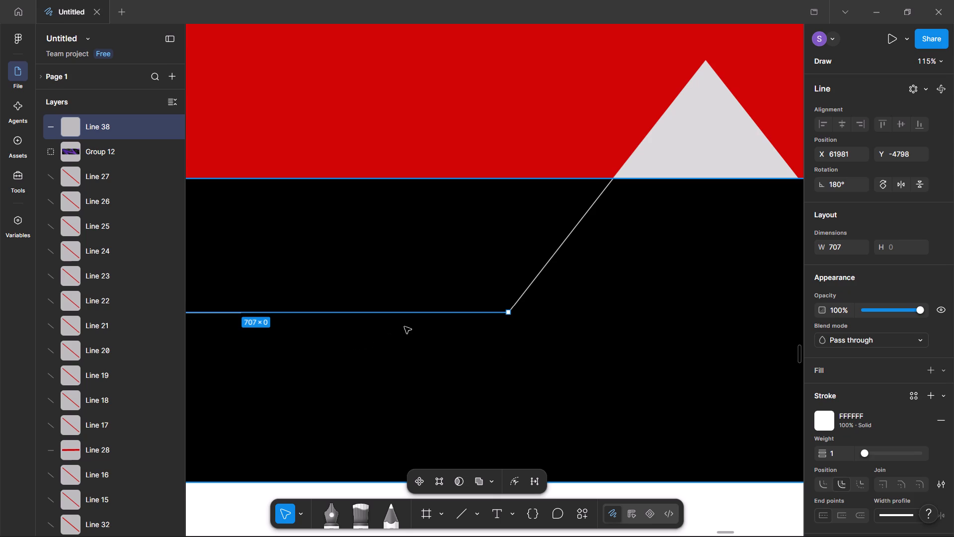
Shift the horizontal white line right to X 61982 so it meets the diagonal line's lower end.
{"action": "key", "text": "h"}
{"action": "left_click_drag", "start_coordinate": [404, 327], "coordinate": [626, 337]}
{"action": "triple_click", "coordinate": [403, 263]}
{"action": "triple_click", "coordinate": [403, 263]}
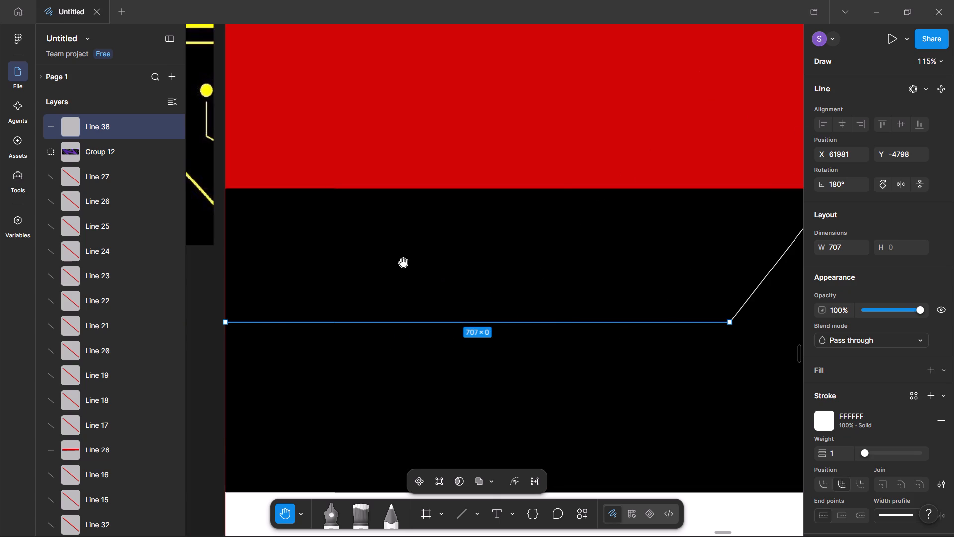
{"action": "left_click", "coordinate": [302, 506]}
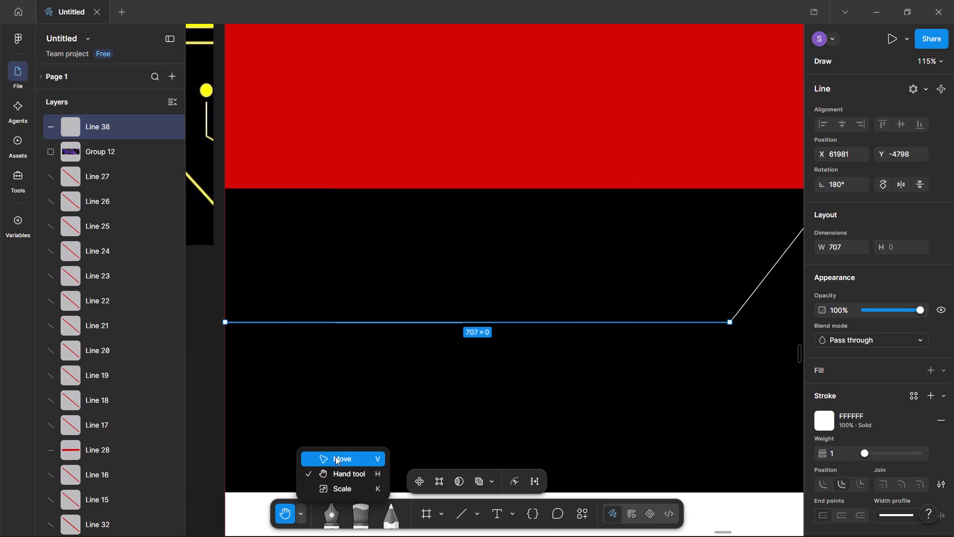
{"action": "left_click", "coordinate": [348, 458]}
{"action": "left_click", "coordinate": [403, 388]}
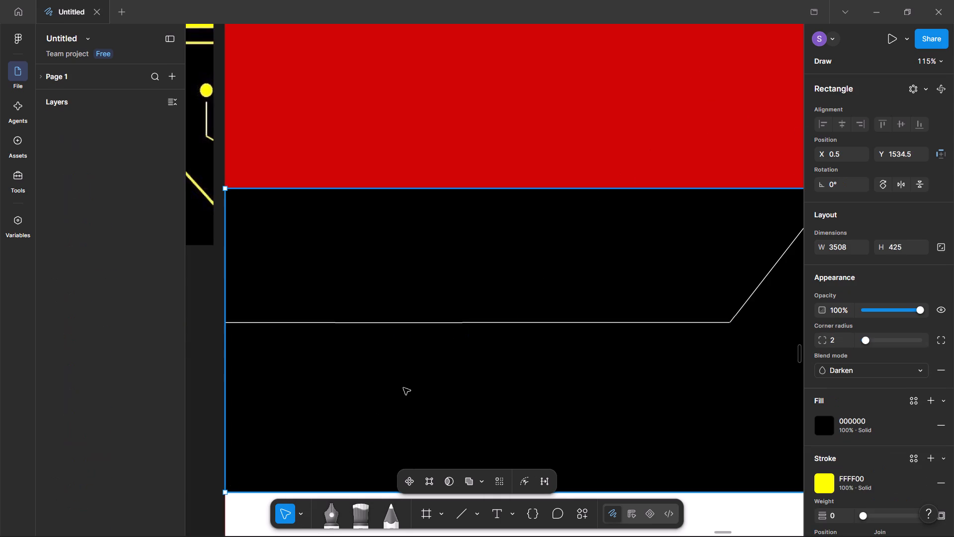
{"action": "scroll", "coordinate": [633, 347], "scroll_direction": "up", "scroll_amount": 5, "text": "ctrl"}
{"action": "scroll", "coordinate": [633, 347], "scroll_direction": "down", "scroll_amount": 1, "text": "ctrl"}
{"action": "scroll", "coordinate": [633, 347], "scroll_direction": "up", "scroll_amount": 2, "text": "ctrl"}
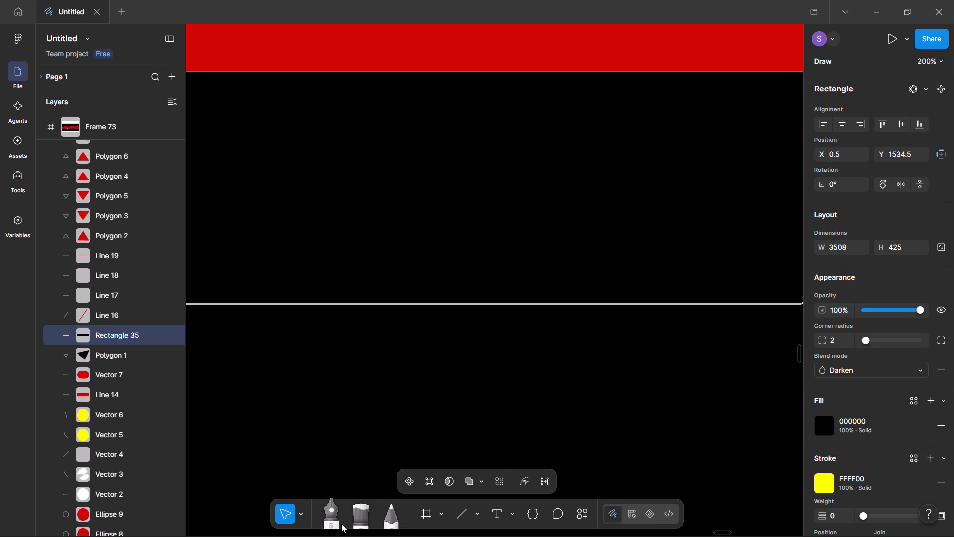
{"action": "key", "text": "h"}
{"action": "left_click_drag", "start_coordinate": [650, 407], "coordinate": [213, 385]}
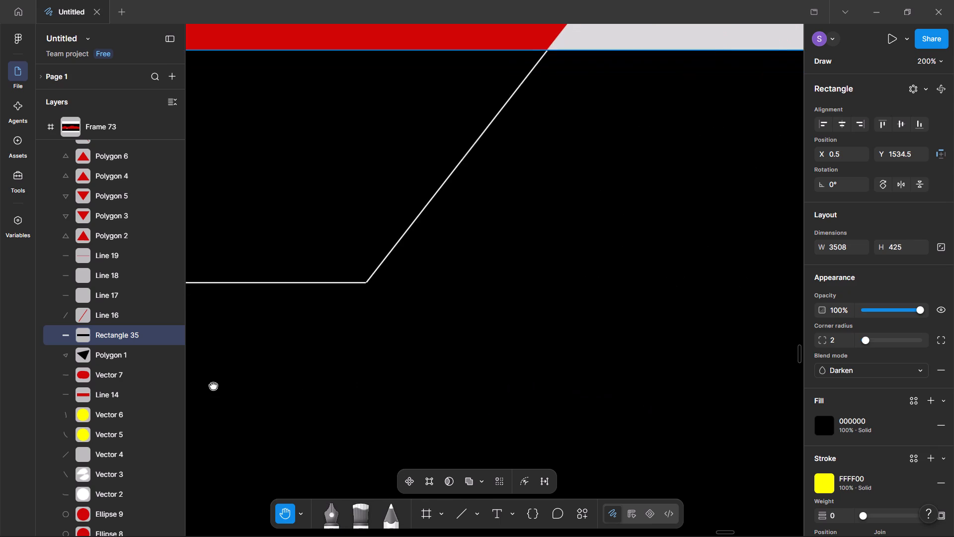
{"action": "left_click_drag", "start_coordinate": [213, 385], "coordinate": [224, 369]}
{"action": "scroll", "coordinate": [408, 236], "scroll_direction": "up", "scroll_amount": 9, "text": "ctrl"}
{"action": "scroll", "coordinate": [361, 306], "scroll_direction": "up", "scroll_amount": 12, "text": "ctrl"}
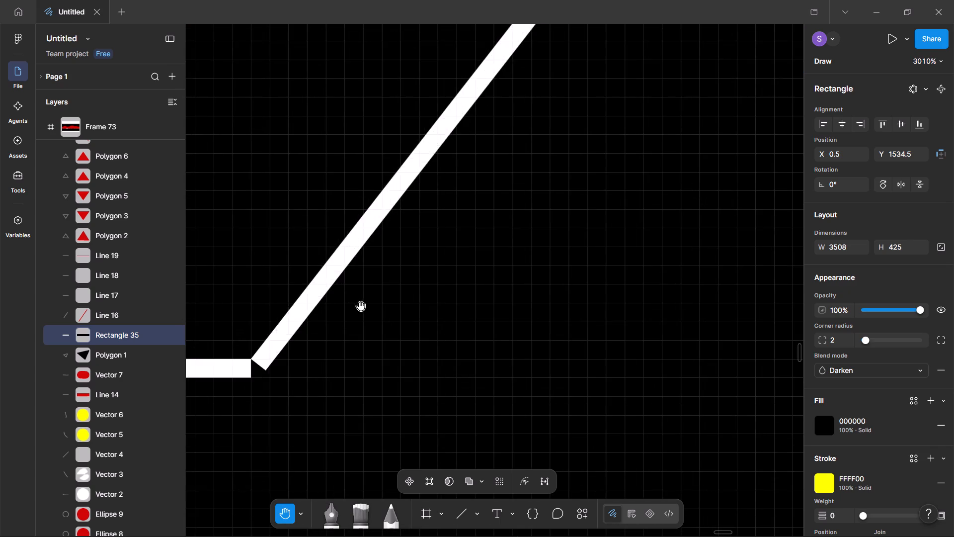
{"action": "left_click_drag", "start_coordinate": [343, 401], "coordinate": [579, 431]}
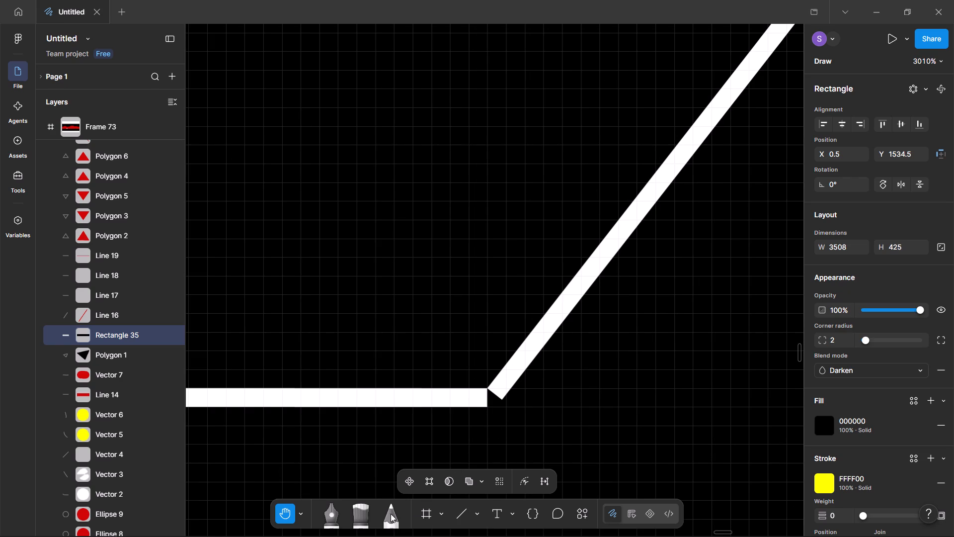
{"action": "left_click", "coordinate": [299, 512]}
{"action": "left_click", "coordinate": [340, 456]}
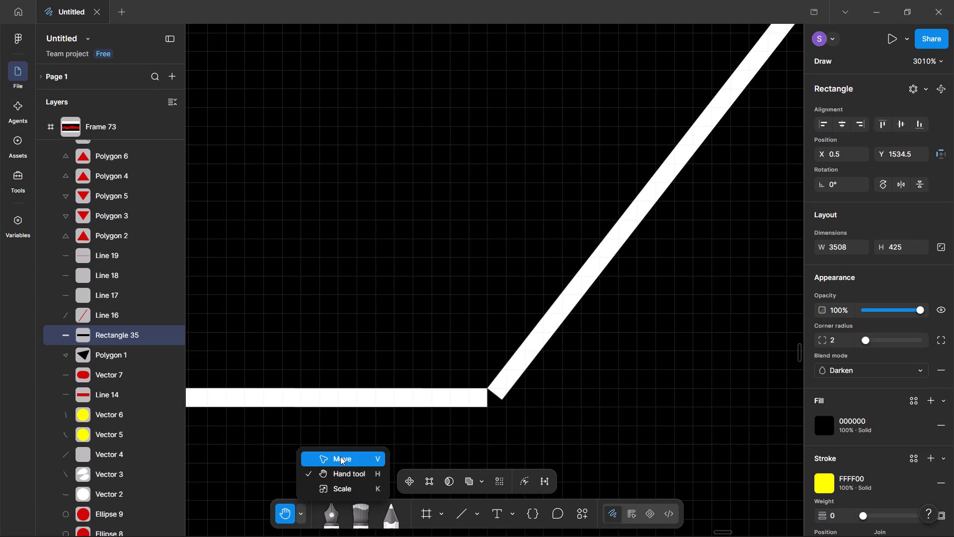
{"action": "left_click", "coordinate": [391, 400]}
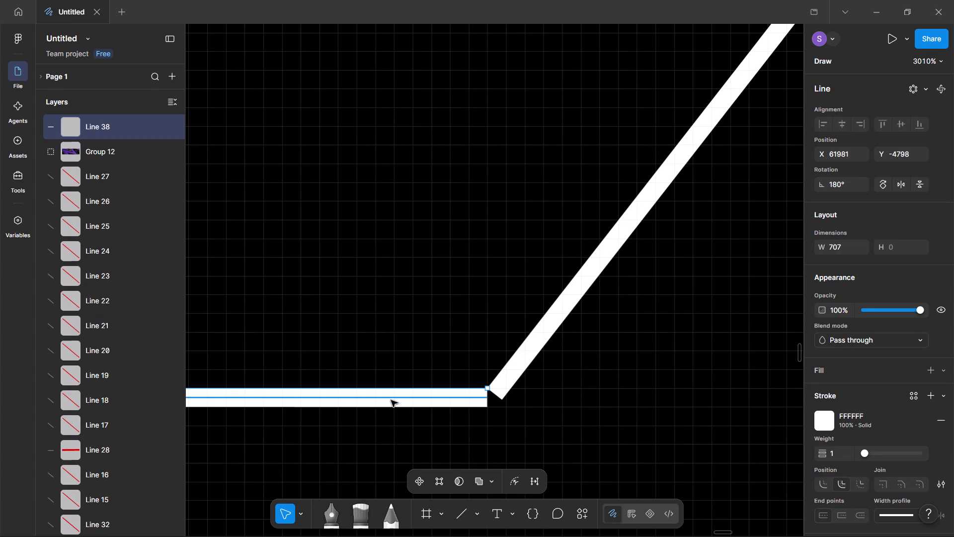
{"action": "left_click_drag", "start_coordinate": [382, 397], "coordinate": [392, 397]}
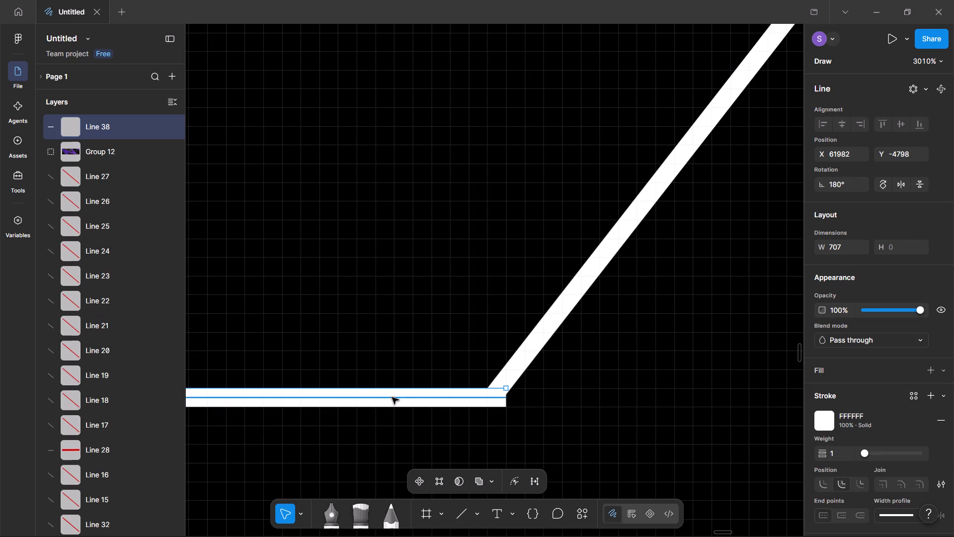
{"action": "left_click", "coordinate": [577, 384]}
Examine the corner joint between the horizontal and diagonal white lines, and how thick they look within the whole artwork.
{"action": "scroll", "coordinate": [577, 384], "scroll_direction": "down", "scroll_amount": 20, "text": "ctrl"}
{"action": "scroll", "coordinate": [577, 384], "scroll_direction": "down", "scroll_amount": 4, "text": "ctrl"}
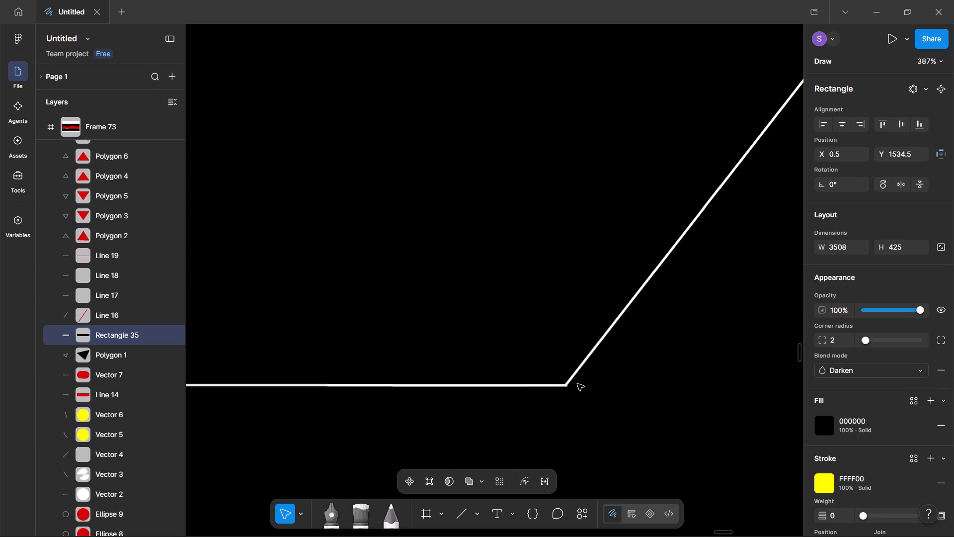
{"action": "scroll", "coordinate": [577, 384], "scroll_direction": "down", "scroll_amount": 18, "text": "ctrl"}
{"action": "scroll", "coordinate": [577, 384], "scroll_direction": "down", "scroll_amount": 6, "text": "ctrl"}
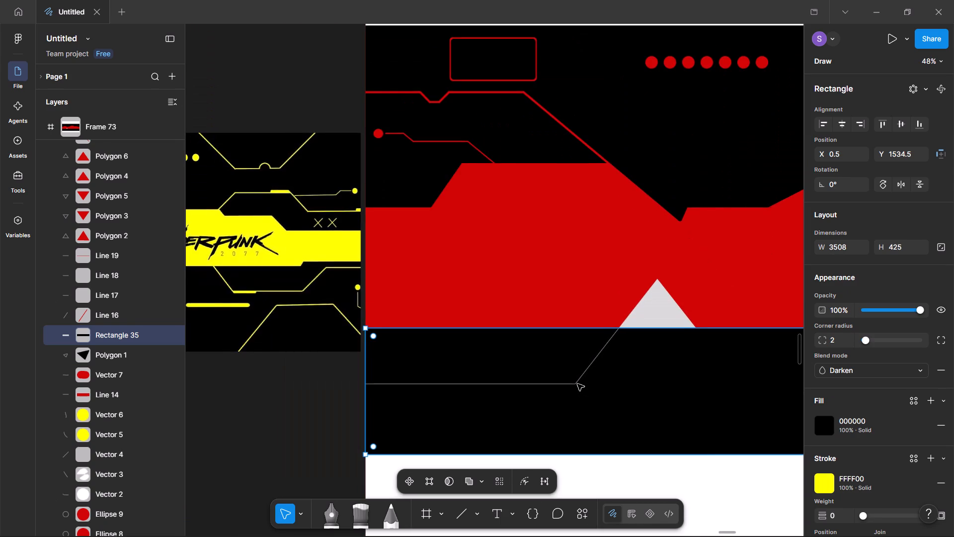
{"action": "scroll", "coordinate": [577, 384], "scroll_direction": "up", "scroll_amount": 3, "text": "ctrl"}
{"action": "scroll", "coordinate": [577, 384], "scroll_direction": "down", "scroll_amount": 1, "text": "ctrl"}
{"action": "scroll", "coordinate": [577, 384], "scroll_direction": "up", "scroll_amount": 14, "text": "ctrl"}
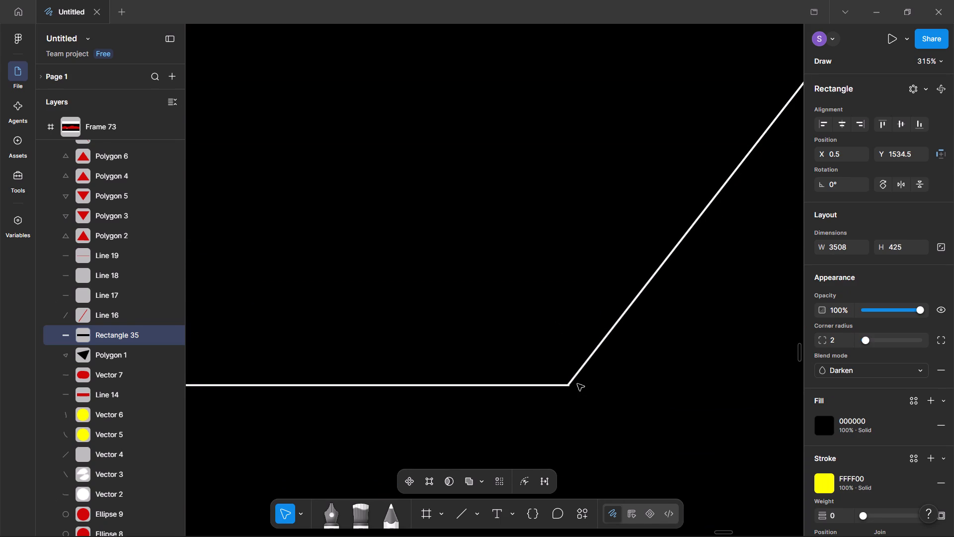
{"action": "key", "text": "h"}
{"action": "left_click_drag", "start_coordinate": [478, 402], "coordinate": [628, 397]}
{"action": "left_click", "coordinate": [299, 512]}
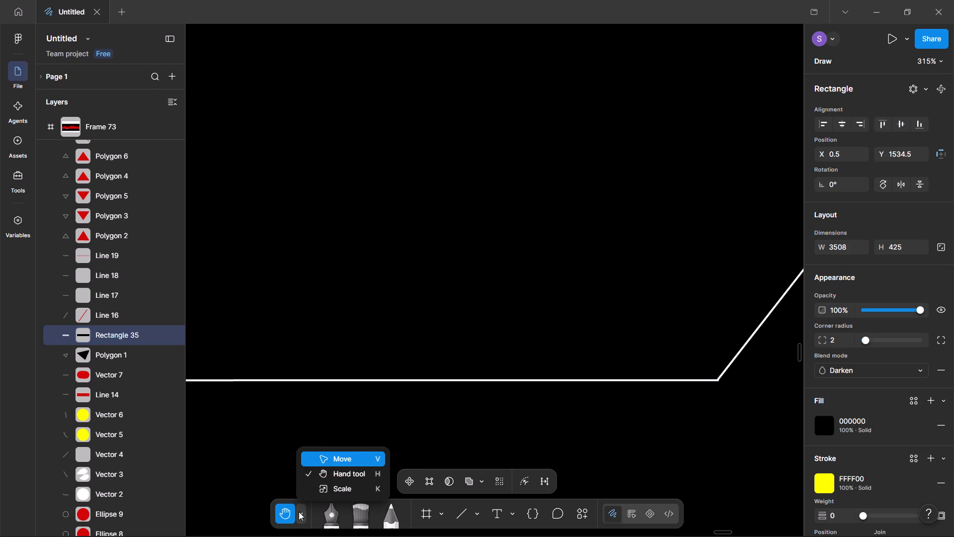
{"action": "left_click", "coordinate": [356, 453]}
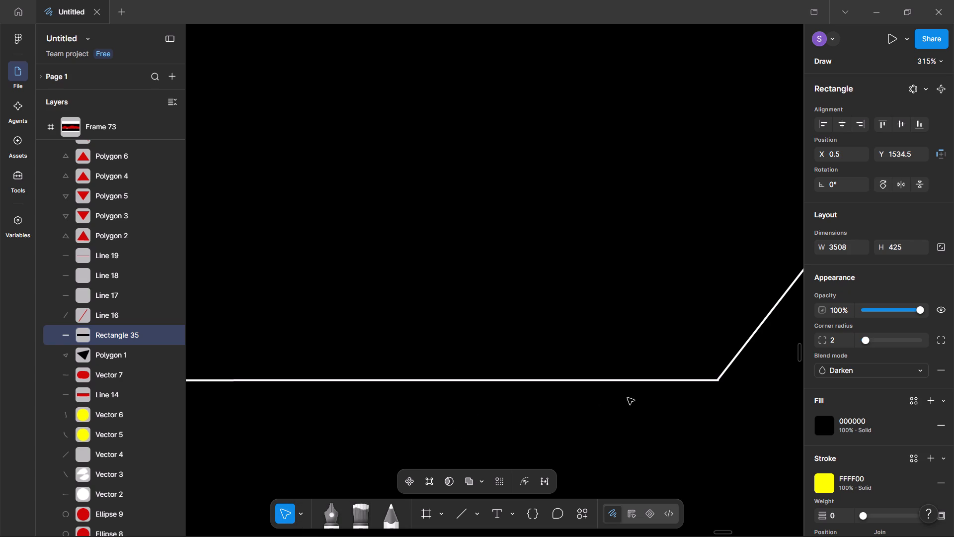
{"action": "scroll", "coordinate": [775, 374], "scroll_direction": "up", "scroll_amount": 9, "text": "ctrl"}
{"action": "scroll", "coordinate": [717, 395], "scroll_direction": "down", "scroll_amount": 1, "text": "ctrl"}
{"action": "scroll", "coordinate": [717, 395], "scroll_direction": "up", "scroll_amount": 6, "text": "ctrl"}
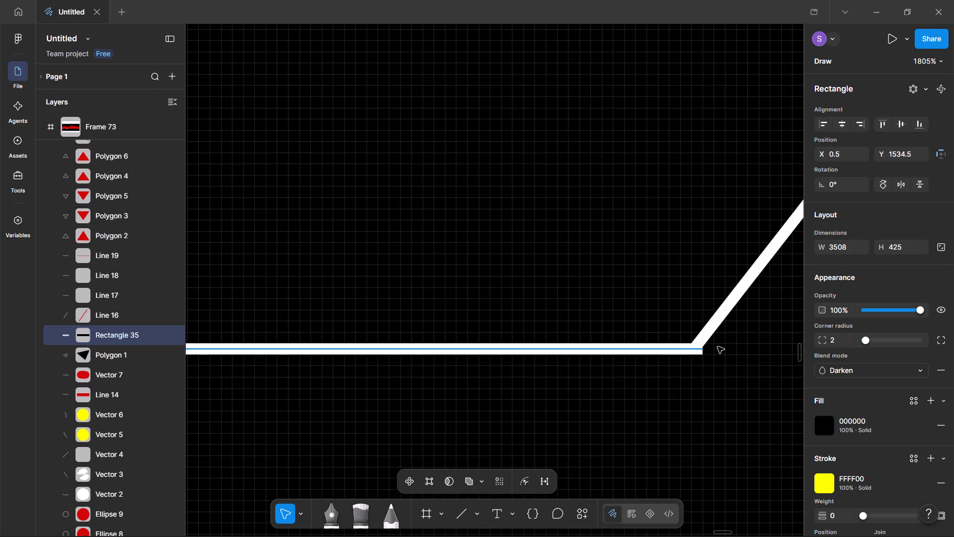
{"action": "scroll", "coordinate": [759, 335], "scroll_direction": "up", "scroll_amount": 5, "text": "ctrl"}
{"action": "scroll", "coordinate": [759, 335], "scroll_direction": "down", "scroll_amount": 9, "text": "ctrl"}
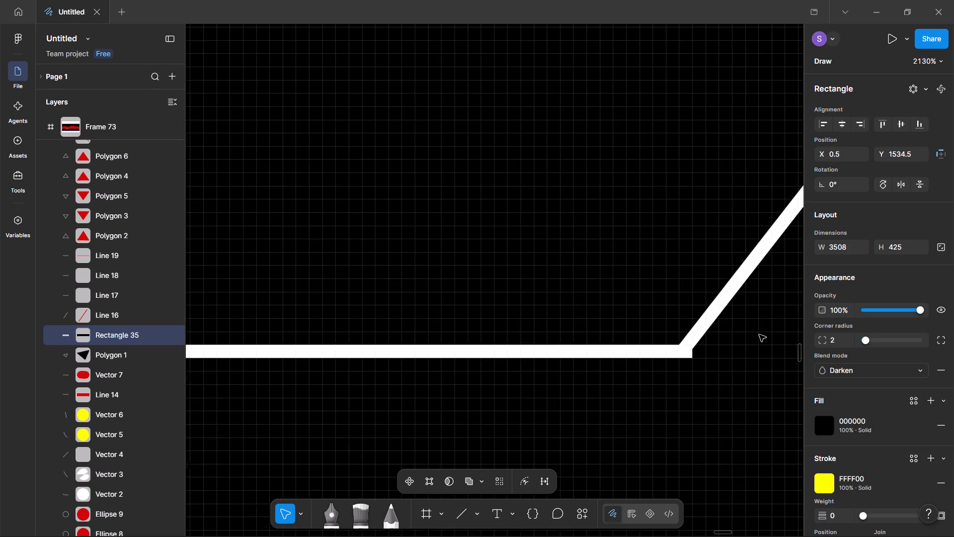
{"action": "scroll", "coordinate": [759, 335], "scroll_direction": "down", "scroll_amount": 11, "text": "ctrl"}
Set the stroke weight of both the horizontal and the diagonal white line to 3.
{"action": "left_click", "coordinate": [683, 341]}
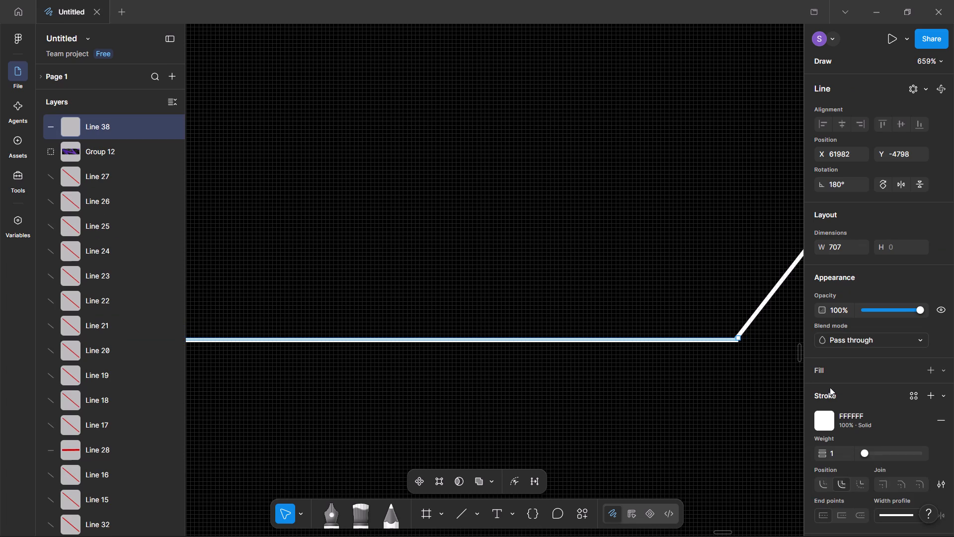
{"action": "left_click", "coordinate": [866, 449]}
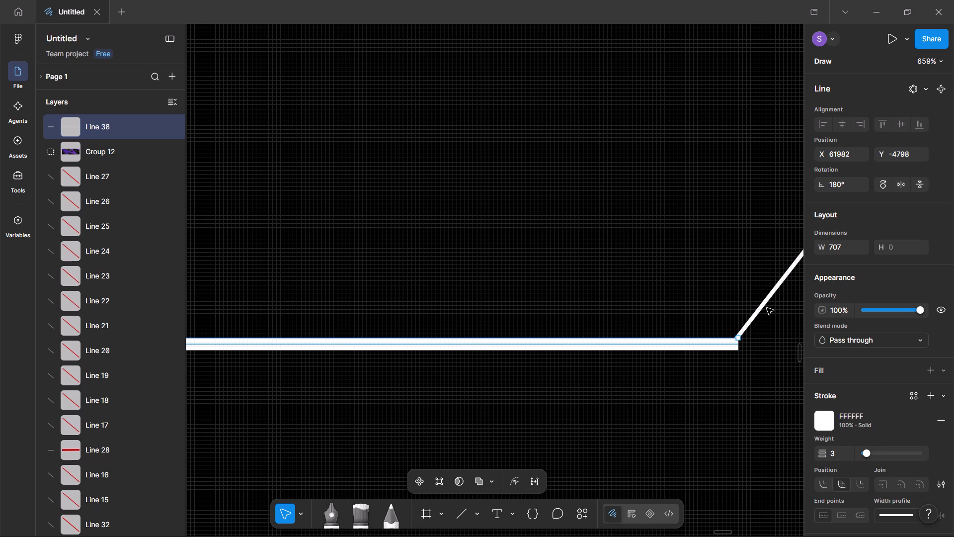
{"action": "left_click", "coordinate": [765, 308]}
{"action": "left_click", "coordinate": [864, 454]}
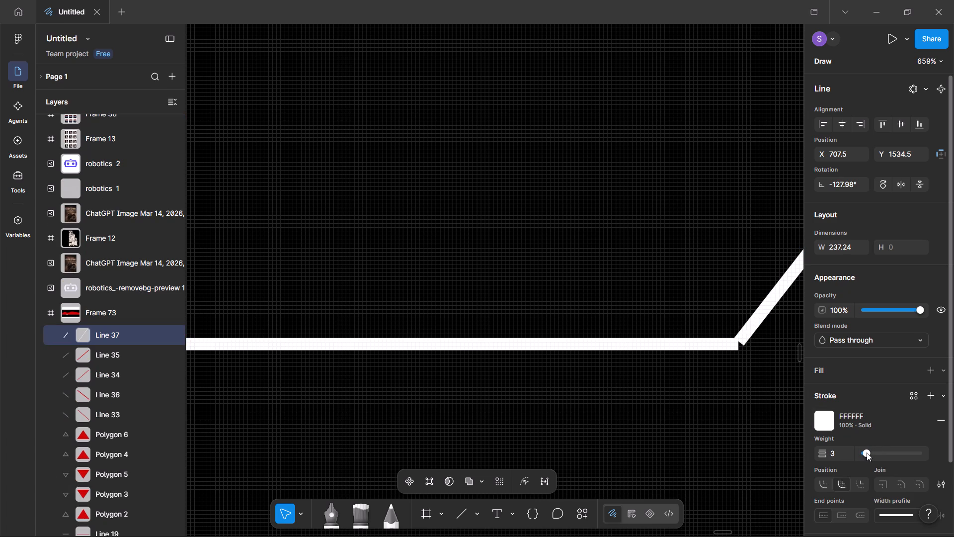
{"action": "left_click", "coordinate": [717, 421]}
Nudge the thickened horizontal line slightly right to close the corner gap with the diagonal line.
{"action": "left_click", "coordinate": [690, 345]}
{"action": "left_click_drag", "start_coordinate": [690, 345], "coordinate": [697, 346]}
{"action": "left_click", "coordinate": [758, 392]}
Compare the white linework with the yellow Cyberpunk 2077 reference and examine the diagonal's upper end at the light triangle.
{"action": "scroll", "coordinate": [759, 392], "scroll_direction": "down", "scroll_amount": 12, "text": "ctrl"}
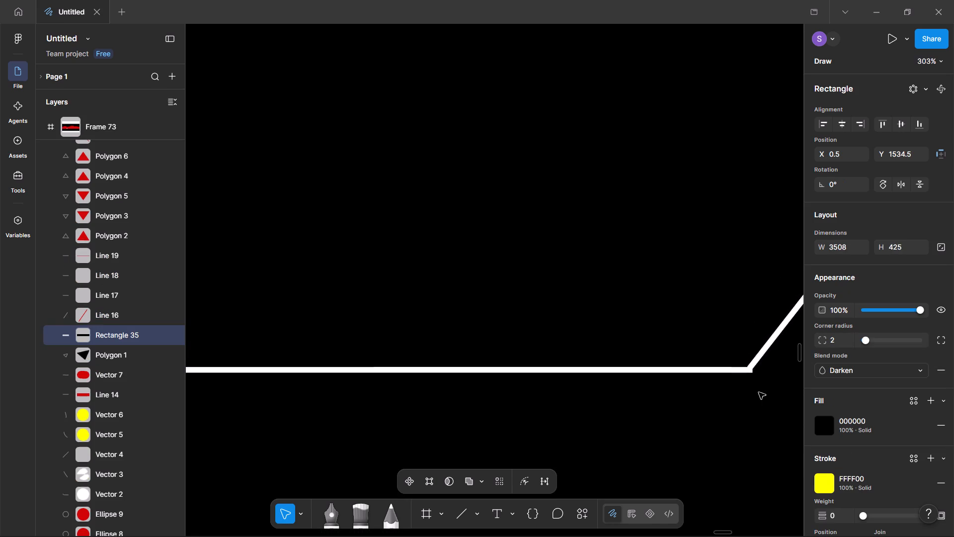
{"action": "scroll", "coordinate": [759, 392], "scroll_direction": "down", "scroll_amount": 3, "text": "ctrl"}
{"action": "scroll", "coordinate": [759, 392], "scroll_direction": "up", "scroll_amount": 1, "text": "ctrl"}
{"action": "scroll", "coordinate": [759, 392], "scroll_direction": "down", "scroll_amount": 15, "text": "ctrl"}
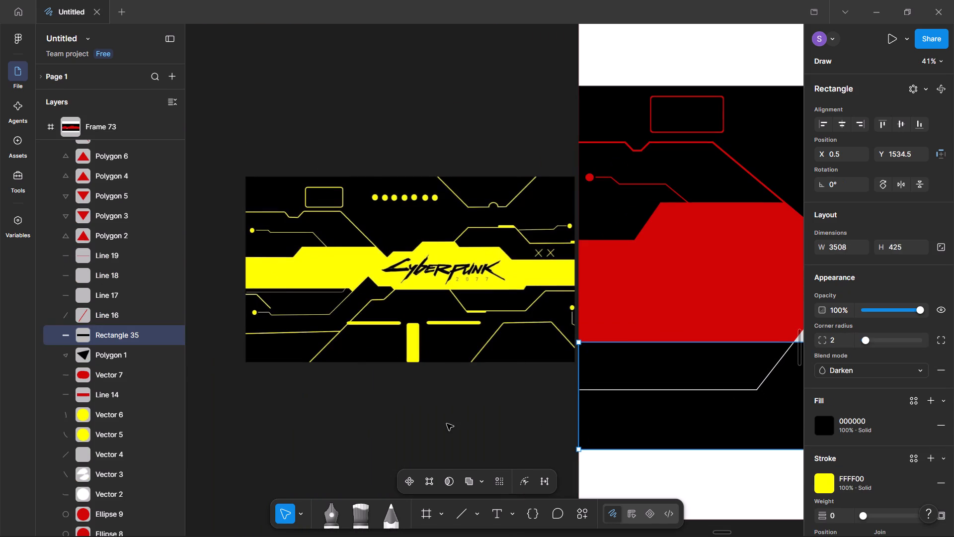
{"action": "left_click", "coordinate": [510, 406]}
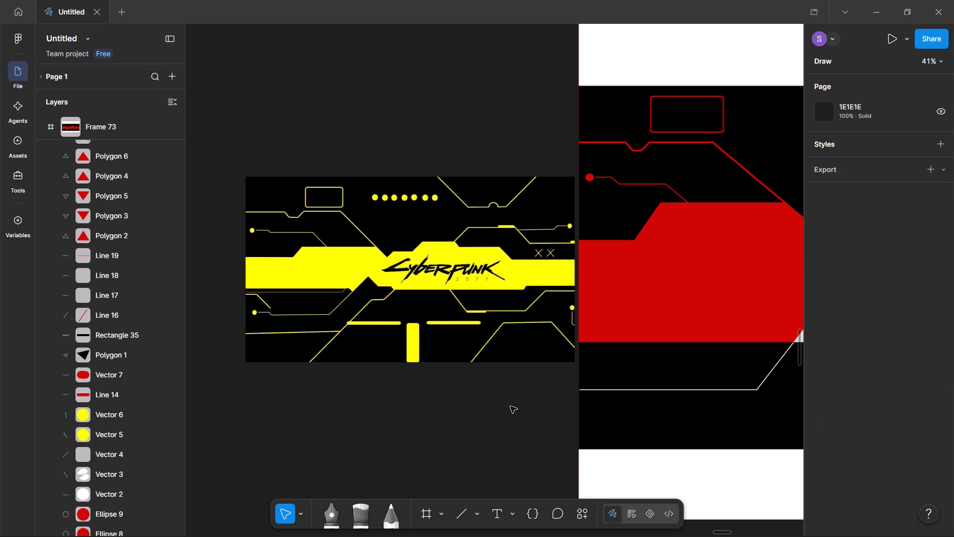
{"action": "key", "text": "h"}
{"action": "left_click_drag", "start_coordinate": [510, 406], "coordinate": [259, 364]}
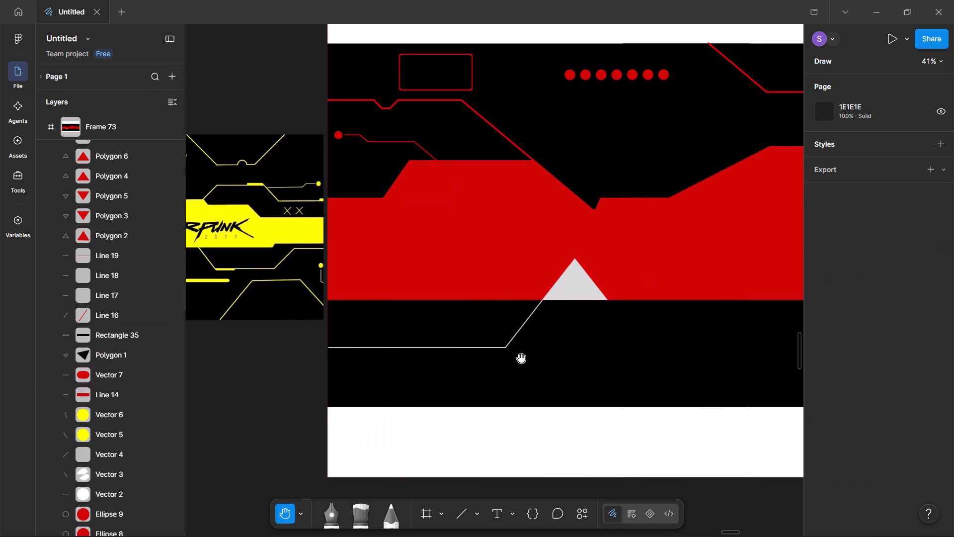
{"action": "scroll", "coordinate": [547, 338], "scroll_direction": "up", "scroll_amount": 16, "text": "ctrl"}
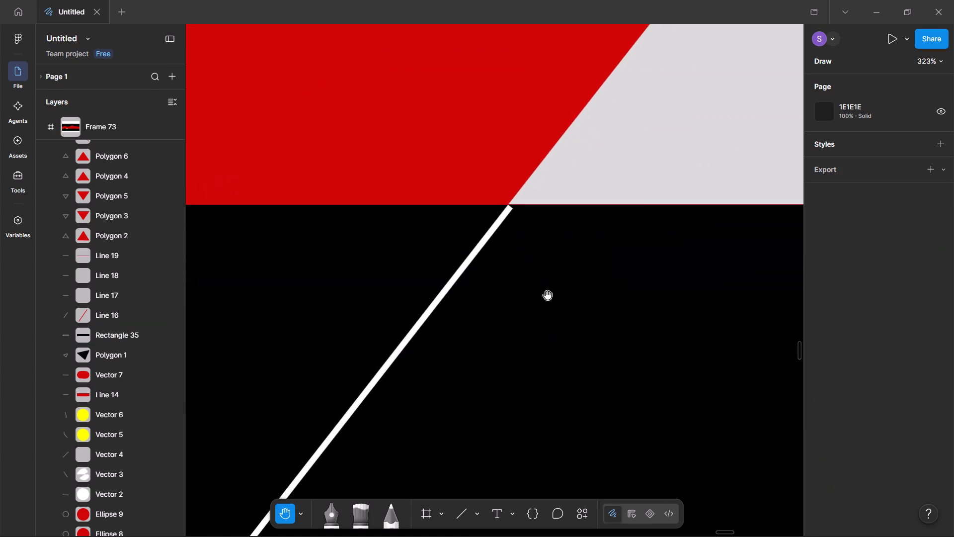
Move the diagonal white line to about X 708.5, Y 1533.5 so its upper end meets the light triangle's lower-left corner.
{"action": "scroll", "coordinate": [548, 295], "scroll_direction": "up", "scroll_amount": 7, "text": "ctrl"}
{"action": "scroll", "coordinate": [478, 206], "scroll_direction": "up", "scroll_amount": 4}
{"action": "scroll", "coordinate": [478, 206], "scroll_direction": "down", "scroll_amount": 3}
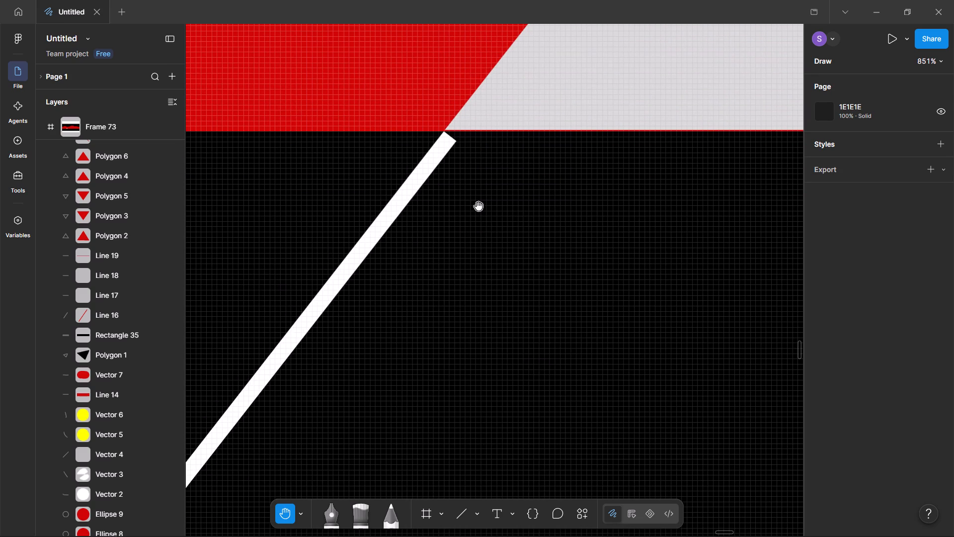
{"action": "left_click", "coordinate": [304, 514]}
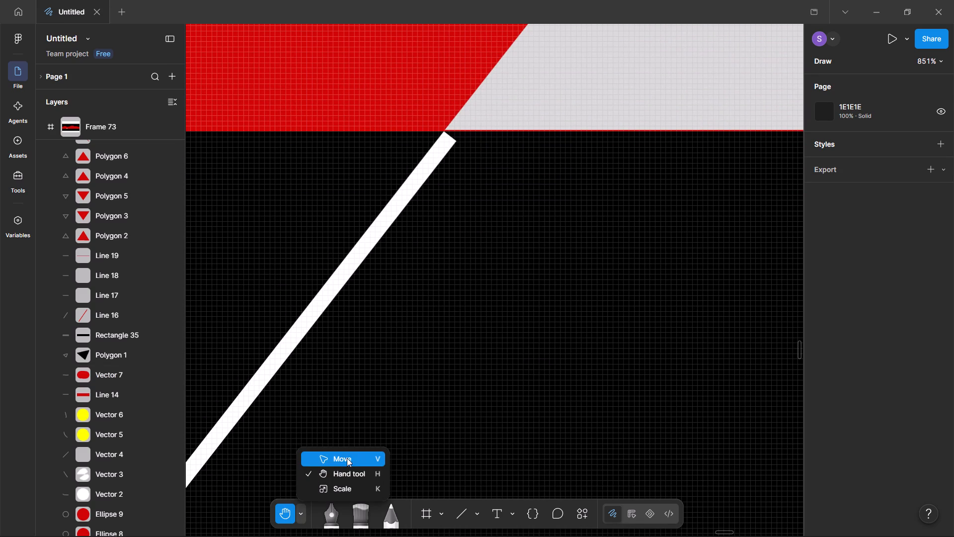
{"action": "left_click", "coordinate": [347, 458]}
{"action": "left_click", "coordinate": [335, 271]}
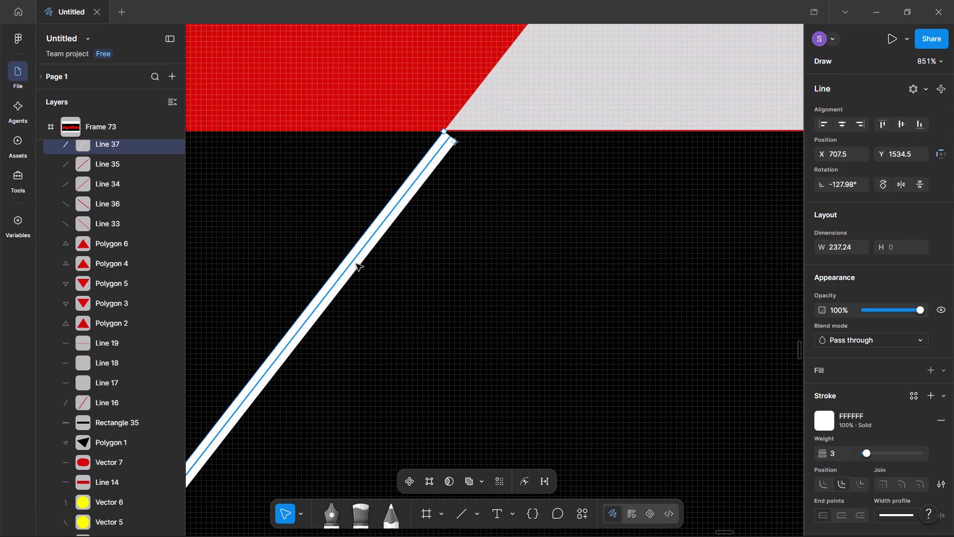
{"action": "left_click", "coordinate": [350, 262], "text": "shift"}
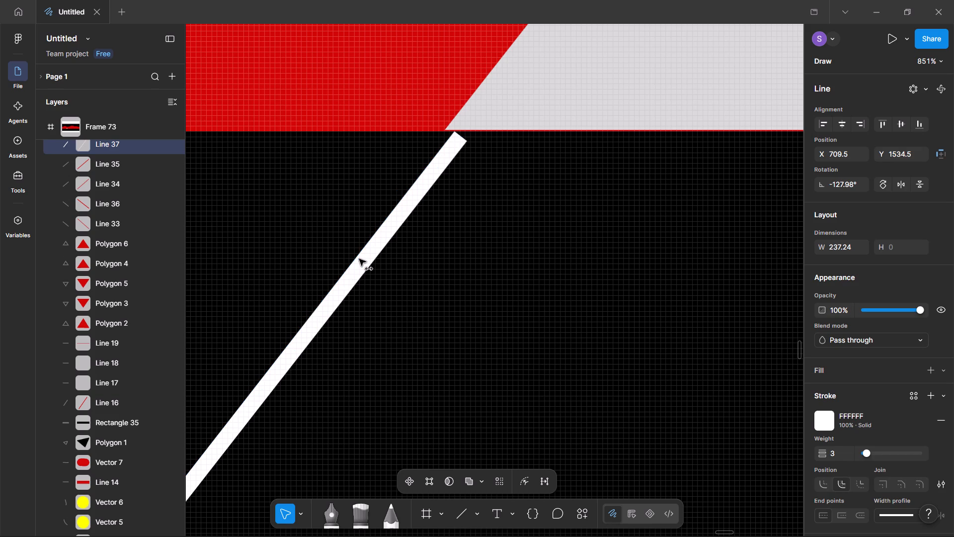
{"action": "key", "text": "ctrl+z"}
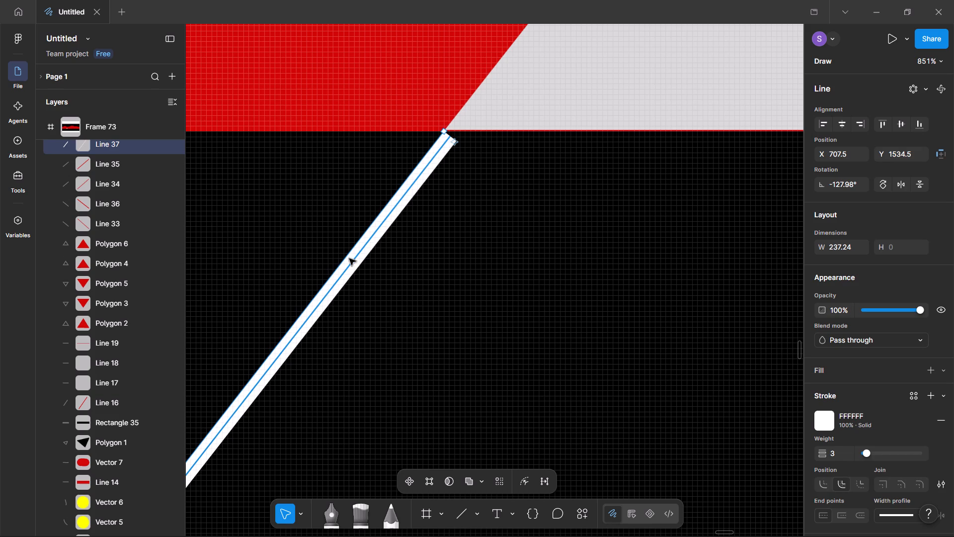
{"action": "left_click_drag", "start_coordinate": [442, 141], "coordinate": [446, 133]}
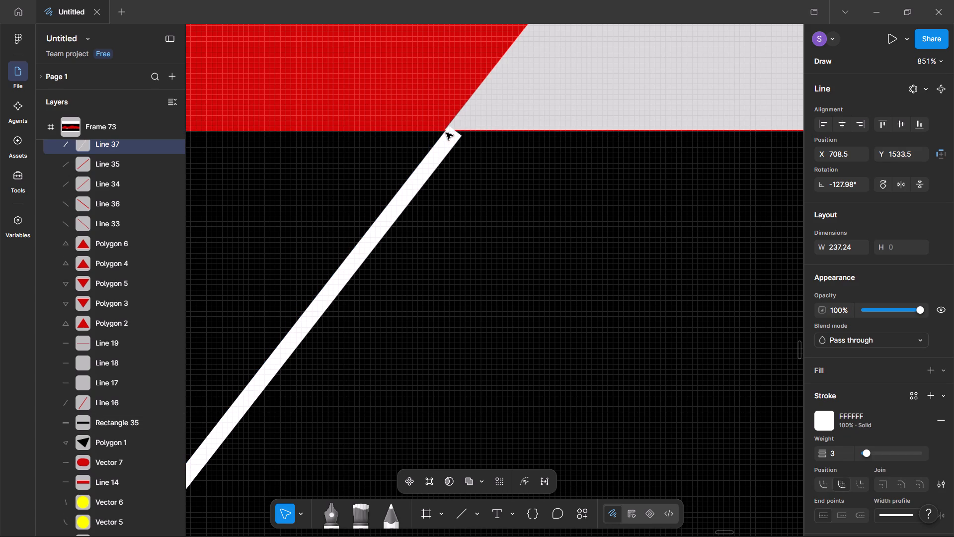
{"action": "left_click_drag", "start_coordinate": [446, 133], "coordinate": [447, 133]}
{"action": "left_click", "coordinate": [500, 220]}
Move the horizontal white line up slightly so its right end joins the diagonal line's lower end.
{"action": "scroll", "coordinate": [500, 220], "scroll_direction": "down", "scroll_amount": 11, "text": "ctrl"}
{"action": "scroll", "coordinate": [523, 293], "scroll_direction": "down", "scroll_amount": 5}
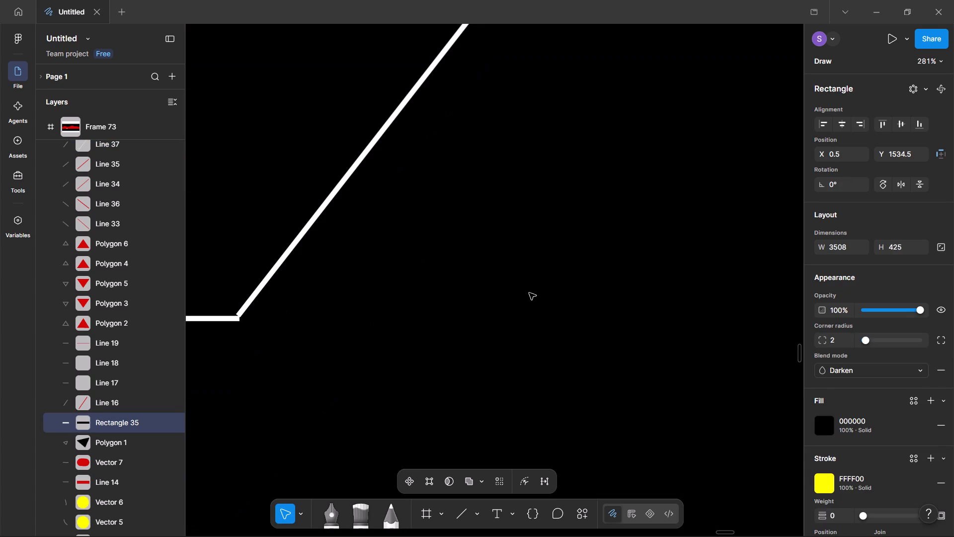
{"action": "key", "text": "h"}
{"action": "left_click_drag", "start_coordinate": [241, 324], "coordinate": [390, 325]}
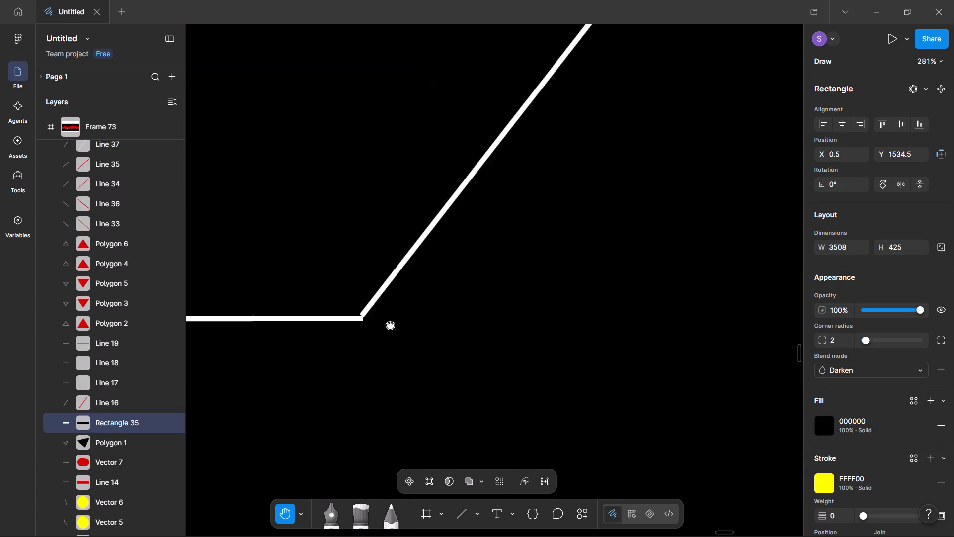
{"action": "left_click_drag", "start_coordinate": [390, 325], "coordinate": [423, 325]}
{"action": "scroll", "coordinate": [434, 326], "scroll_direction": "up", "scroll_amount": 7, "text": "ctrl"}
{"action": "scroll", "coordinate": [434, 326], "scroll_direction": "down", "scroll_amount": 1, "text": "ctrl"}
{"action": "scroll", "coordinate": [434, 326], "scroll_direction": "up", "scroll_amount": 1, "text": "ctrl"}
{"action": "scroll", "coordinate": [392, 319], "scroll_direction": "up", "scroll_amount": 5, "text": "ctrl"}
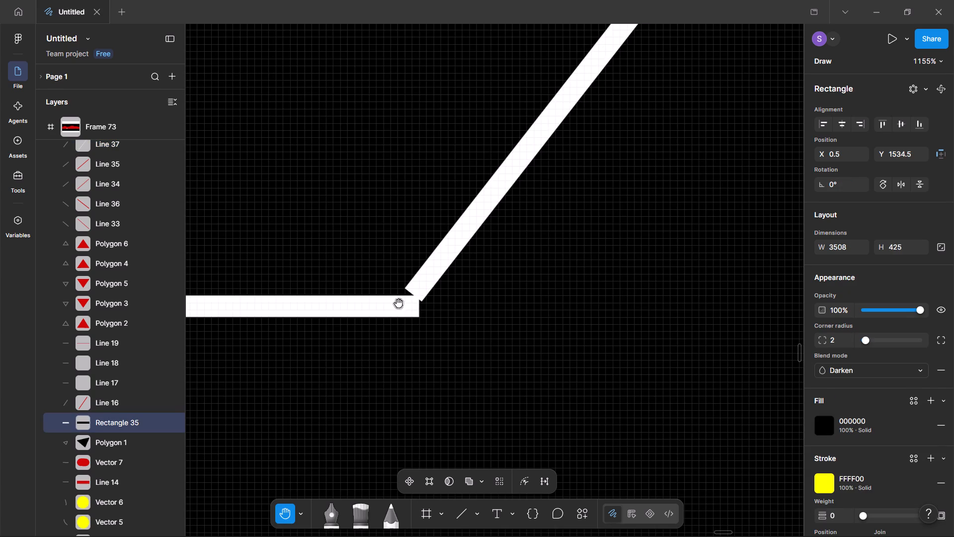
{"action": "scroll", "coordinate": [420, 286], "scroll_direction": "up", "scroll_amount": 6}
{"action": "scroll", "coordinate": [432, 306], "scroll_direction": "down", "scroll_amount": 10}
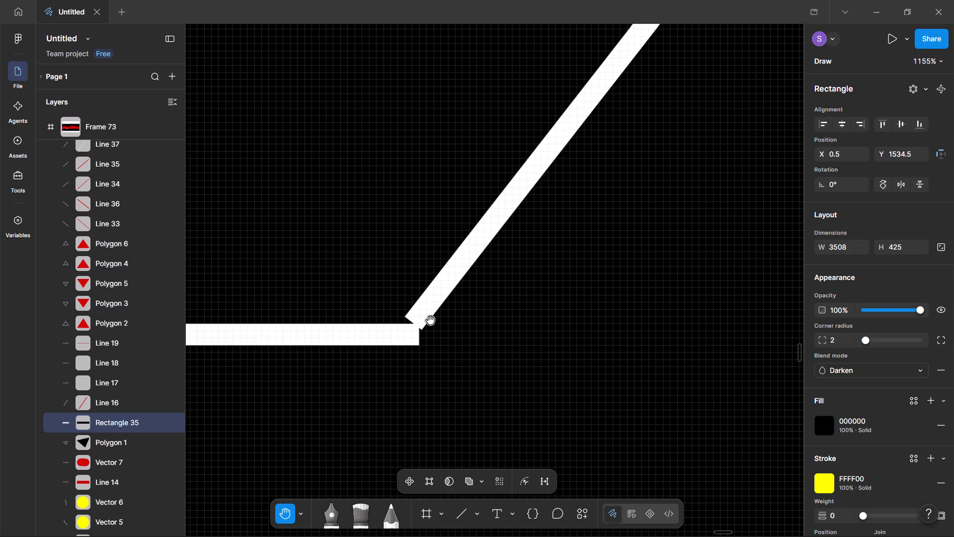
{"action": "left_click", "coordinate": [298, 519]}
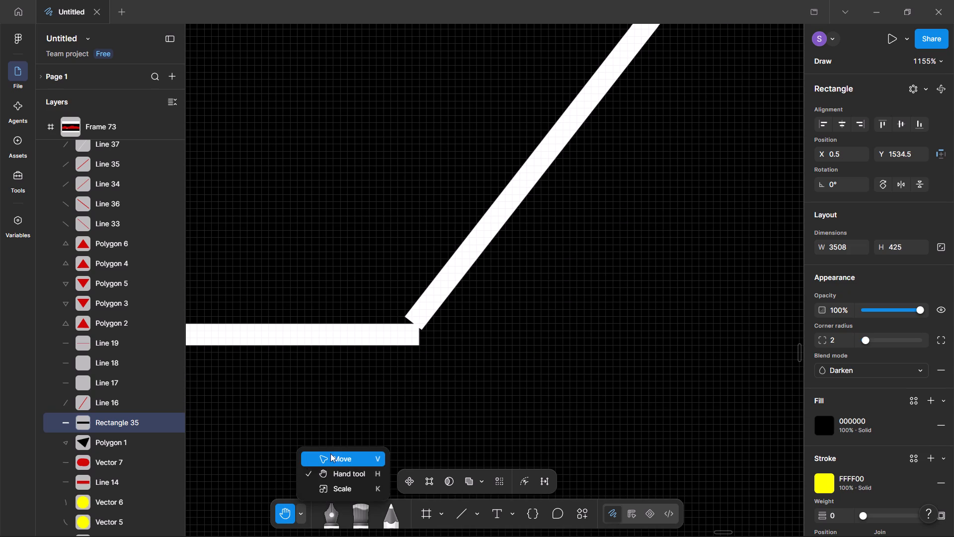
{"action": "left_click", "coordinate": [341, 459]}
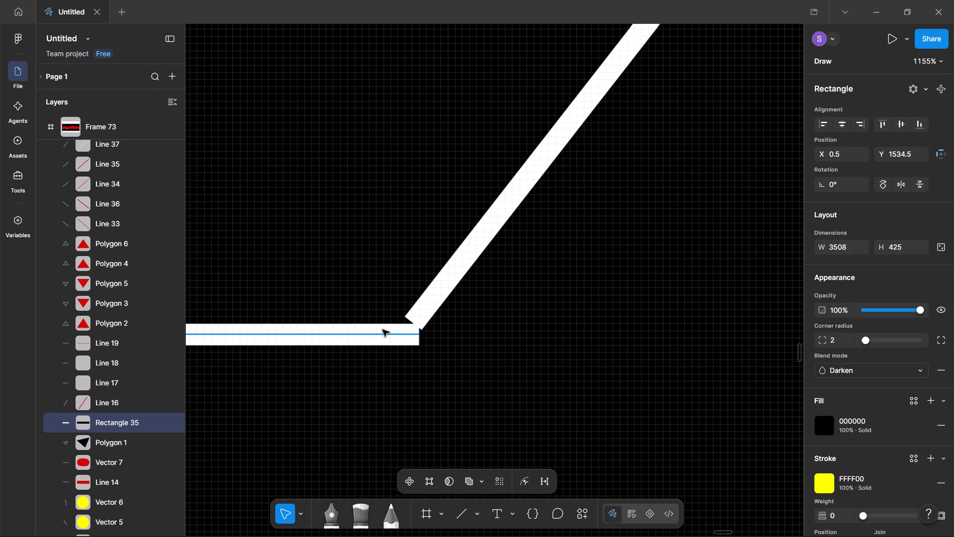
{"action": "left_click_drag", "start_coordinate": [383, 330], "coordinate": [385, 314]}
{"action": "left_click", "coordinate": [395, 337]}
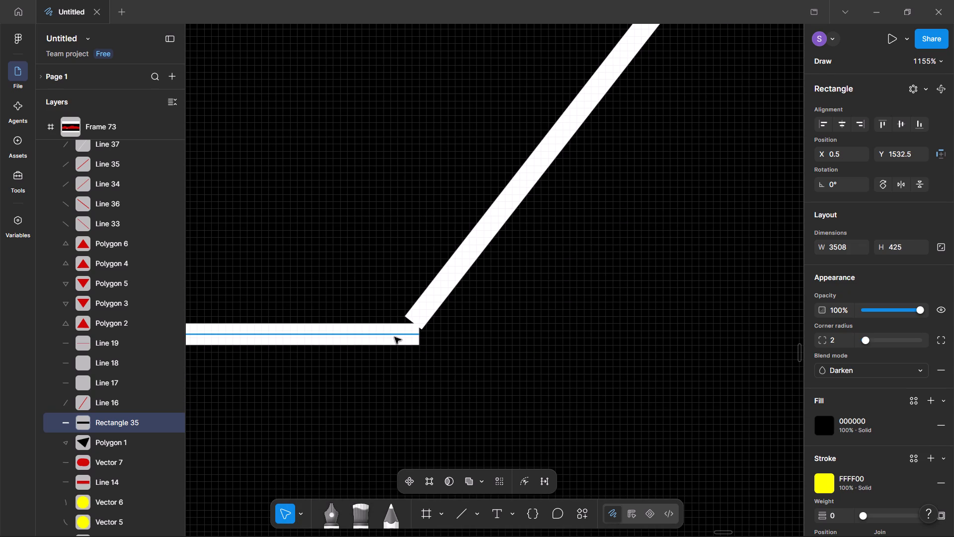
{"action": "left_click_drag", "start_coordinate": [395, 337], "coordinate": [398, 326]}
{"action": "left_click", "coordinate": [504, 343]}
Extend the horizontal white line's left end to the left edge of Frame 73, keeping the line level.
{"action": "scroll", "coordinate": [504, 343], "scroll_direction": "down", "scroll_amount": 4, "text": "ctrl"}
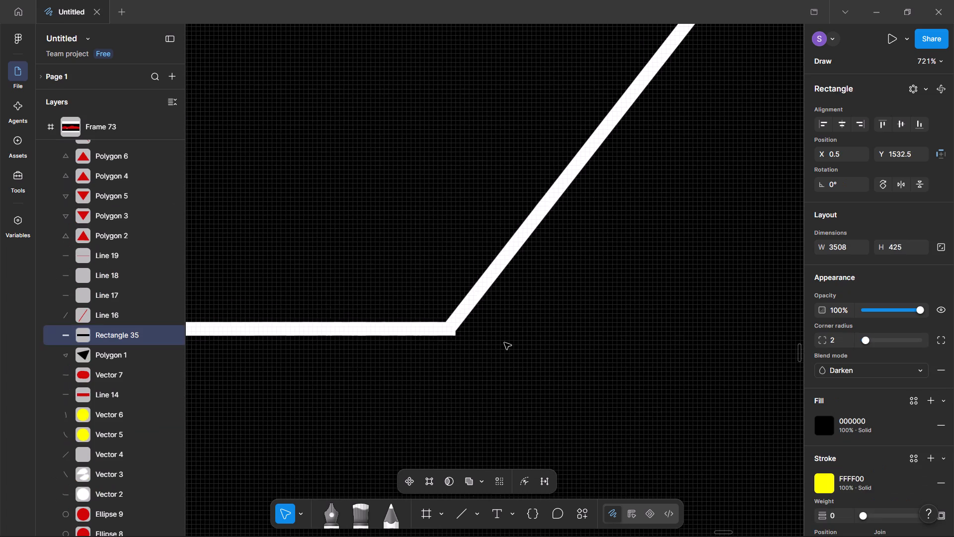
{"action": "scroll", "coordinate": [504, 343], "scroll_direction": "down", "scroll_amount": 18, "text": "ctrl"}
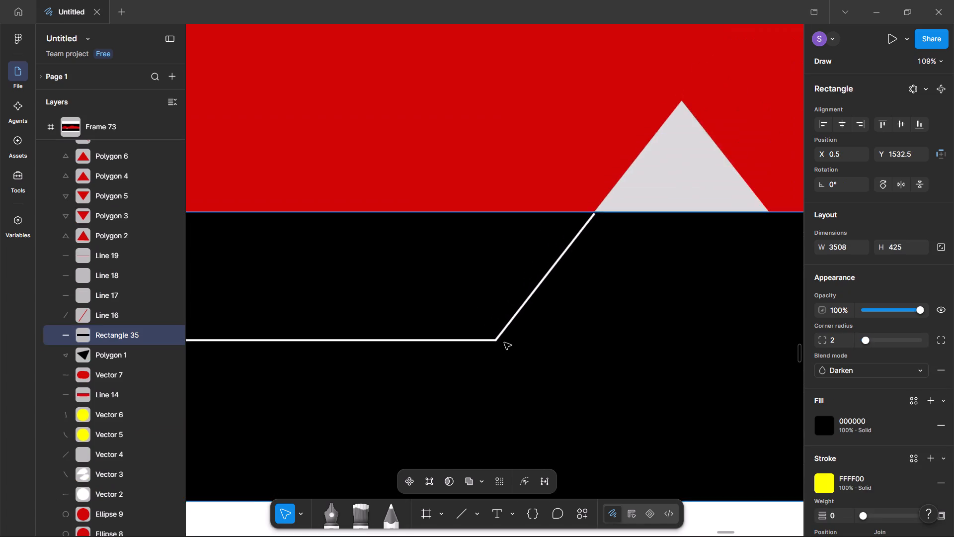
{"action": "scroll", "coordinate": [504, 343], "scroll_direction": "down", "scroll_amount": 5, "text": "ctrl"}
{"action": "left_click", "coordinate": [232, 401]}
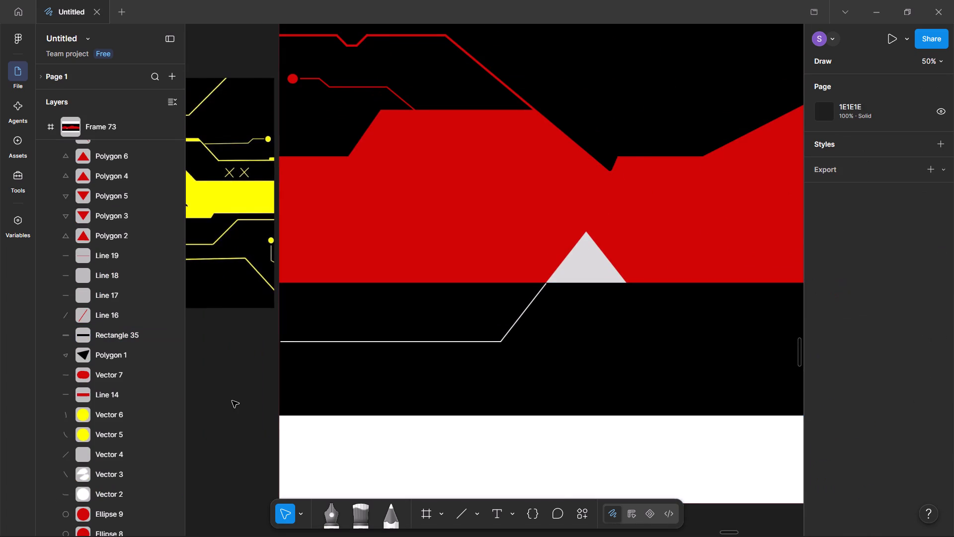
{"action": "scroll", "coordinate": [316, 356], "scroll_direction": "up", "scroll_amount": 15, "text": "ctrl"}
{"action": "scroll", "coordinate": [209, 310], "scroll_direction": "up", "scroll_amount": 3, "text": "ctrl"}
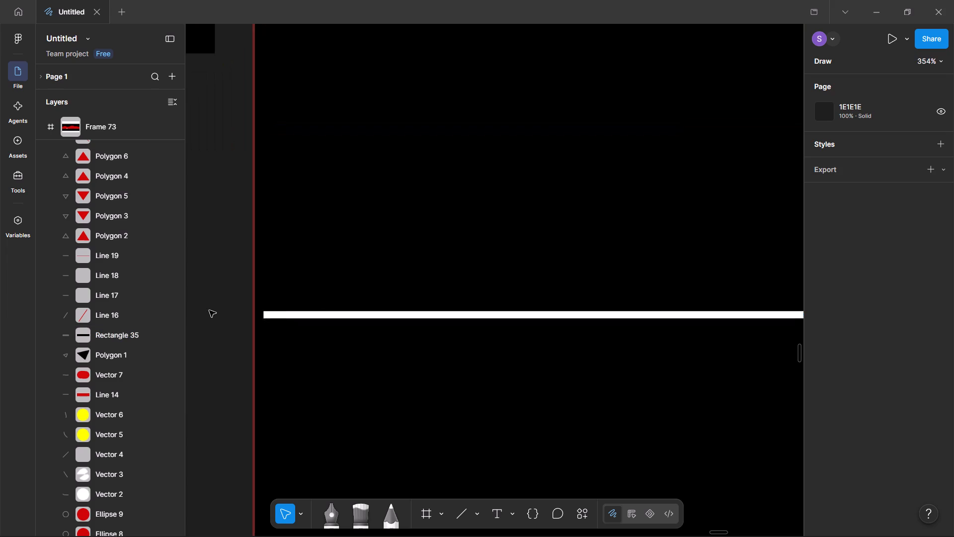
{"action": "scroll", "coordinate": [209, 310], "scroll_direction": "up", "scroll_amount": 2, "text": "ctrl"}
{"action": "scroll", "coordinate": [327, 329], "scroll_direction": "up", "scroll_amount": 4, "text": "ctrl"}
{"action": "scroll", "coordinate": [327, 329], "scroll_direction": "down", "scroll_amount": 1, "text": "ctrl"}
{"action": "scroll", "coordinate": [327, 329], "scroll_direction": "up", "scroll_amount": 6, "text": "ctrl"}
{"action": "left_click", "coordinate": [278, 286]}
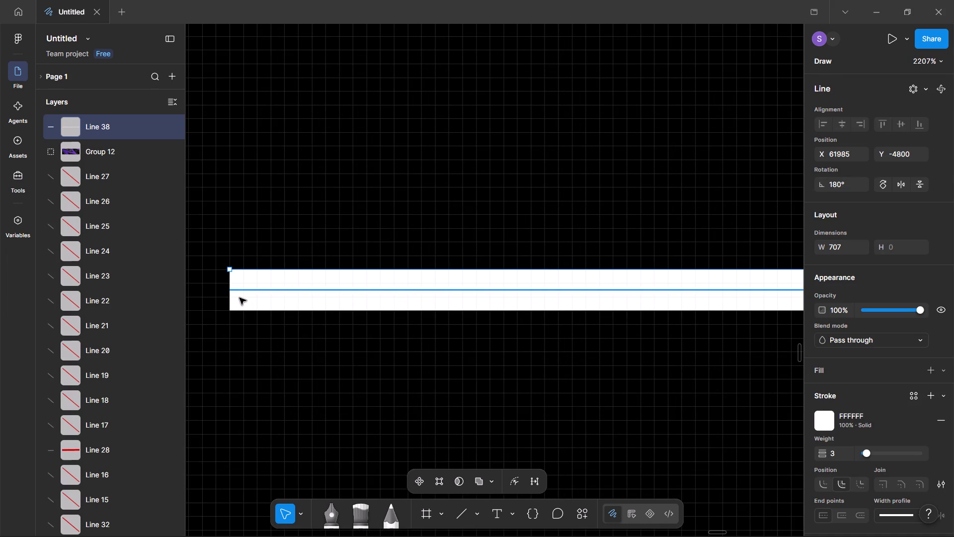
{"action": "scroll", "coordinate": [239, 299], "scroll_direction": "down", "scroll_amount": 7, "text": "ctrl"}
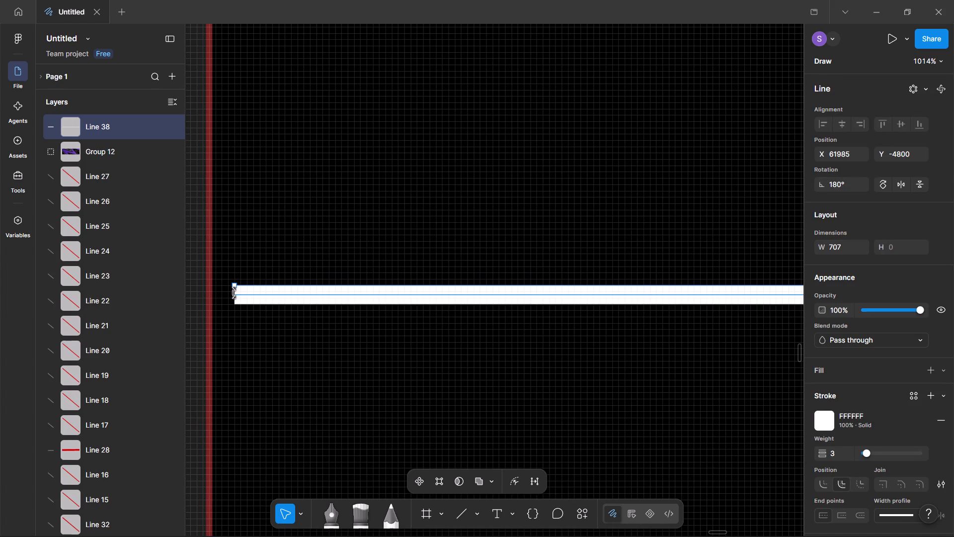
{"action": "left_click_drag", "start_coordinate": [235, 286], "coordinate": [208, 284]}
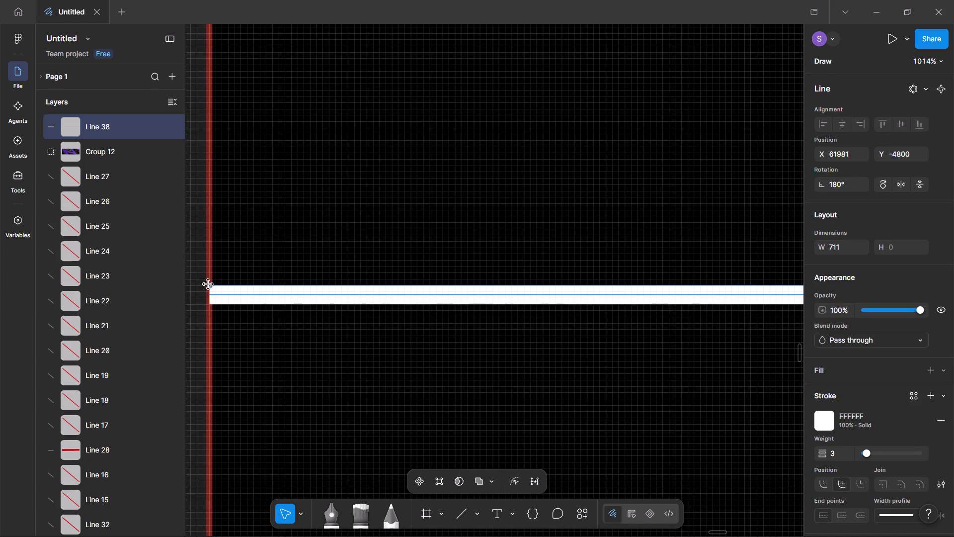
{"action": "left_click_drag", "start_coordinate": [208, 284], "coordinate": [215, 279]}
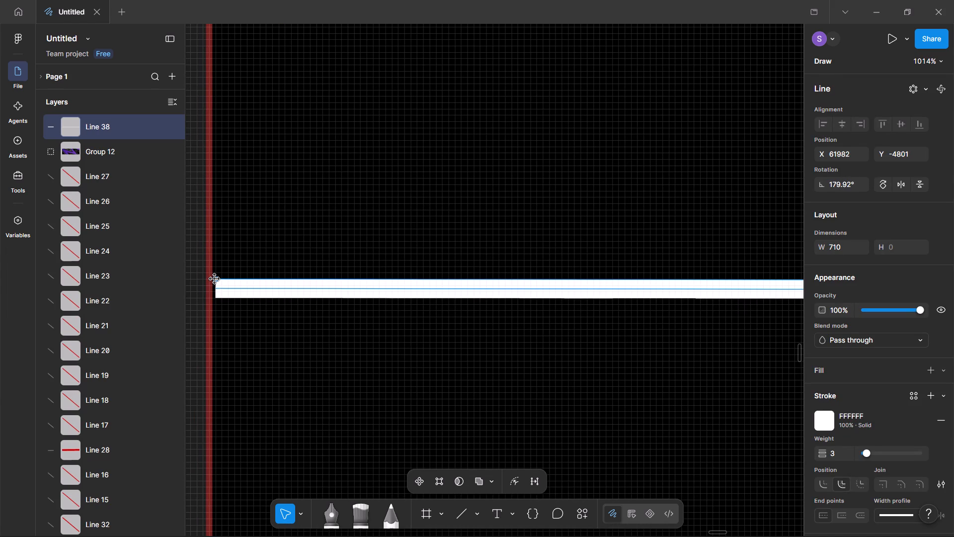
{"action": "left_click_drag", "start_coordinate": [215, 279], "coordinate": [216, 280]}
{"action": "key", "text": "ctrl+z"}
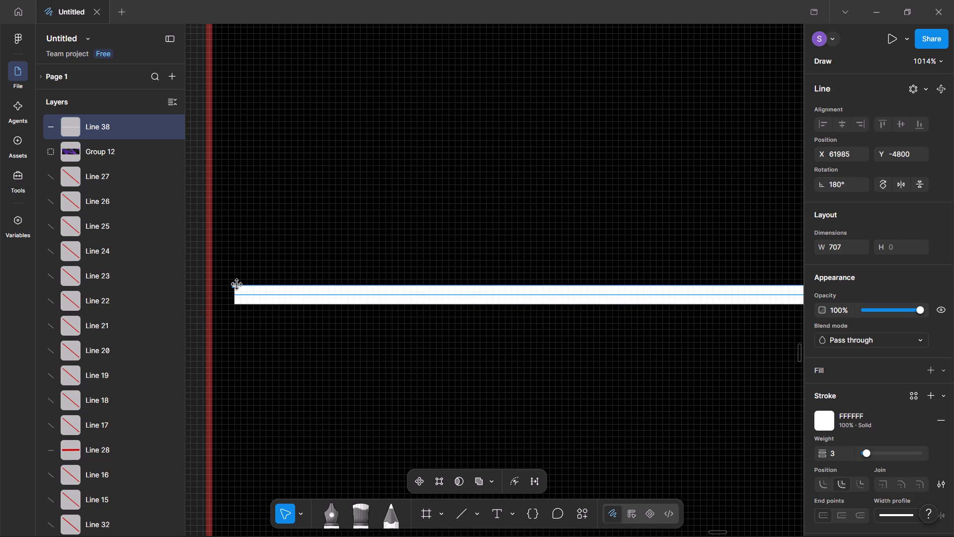
{"action": "left_click_drag", "start_coordinate": [237, 284], "coordinate": [203, 282], "text": "shift"}
{"action": "left_click_drag", "start_coordinate": [203, 282], "coordinate": [208, 280], "text": "shift"}
{"action": "left_click", "coordinate": [196, 326]}
Extend the diagonal white line's upper end into the light triangle's lower-left corner, making the line about 241 long.
{"action": "scroll", "coordinate": [381, 348], "scroll_direction": "down", "scroll_amount": 2, "text": "ctrl"}
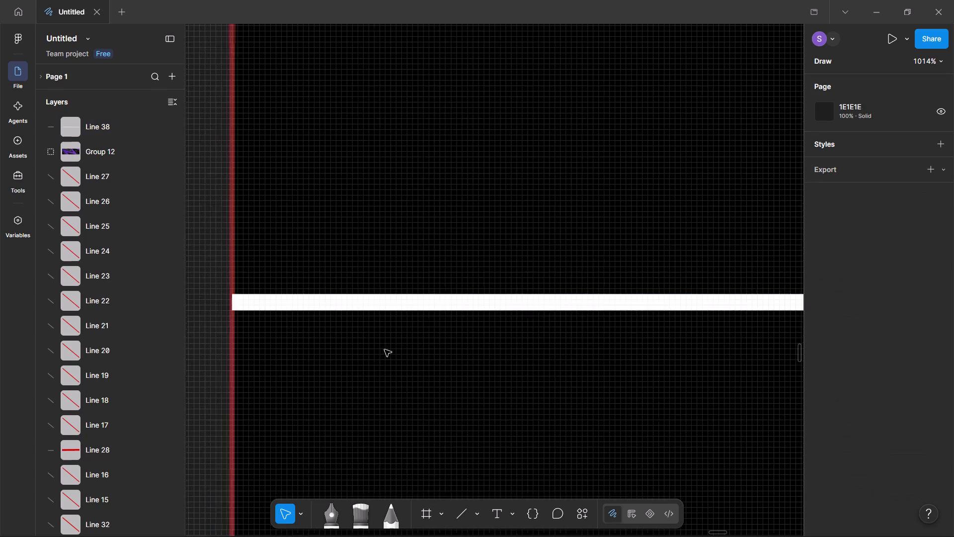
{"action": "scroll", "coordinate": [385, 350], "scroll_direction": "down", "scroll_amount": 19, "text": "ctrl"}
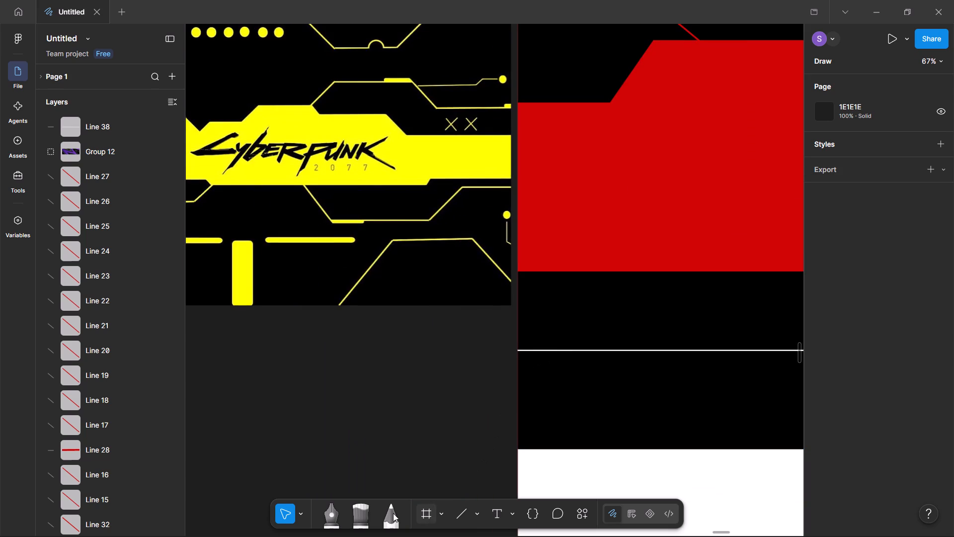
{"action": "left_click", "coordinate": [302, 519]}
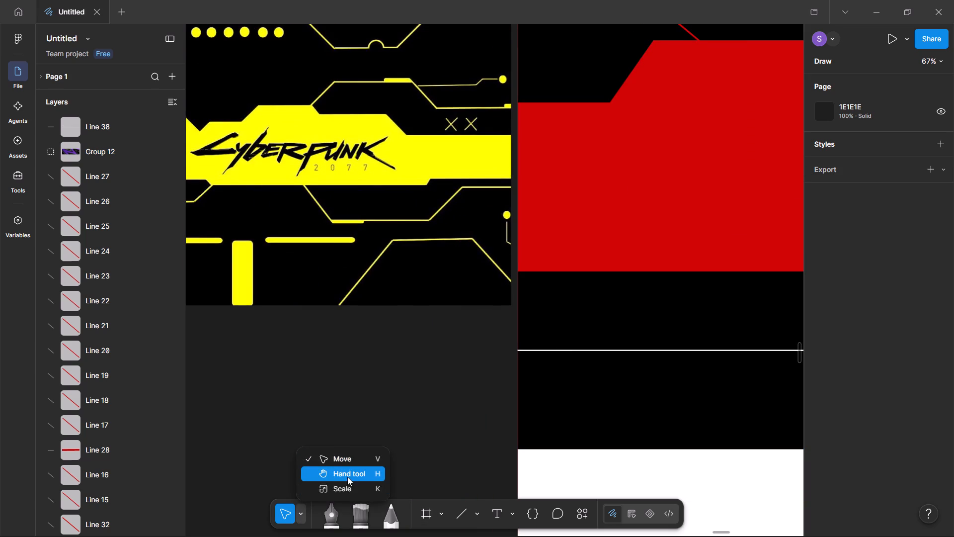
{"action": "left_click", "coordinate": [347, 477]}
{"action": "left_click_drag", "start_coordinate": [605, 425], "coordinate": [266, 409]}
{"action": "scroll", "coordinate": [483, 324], "scroll_direction": "up", "scroll_amount": 4, "text": "ctrl"}
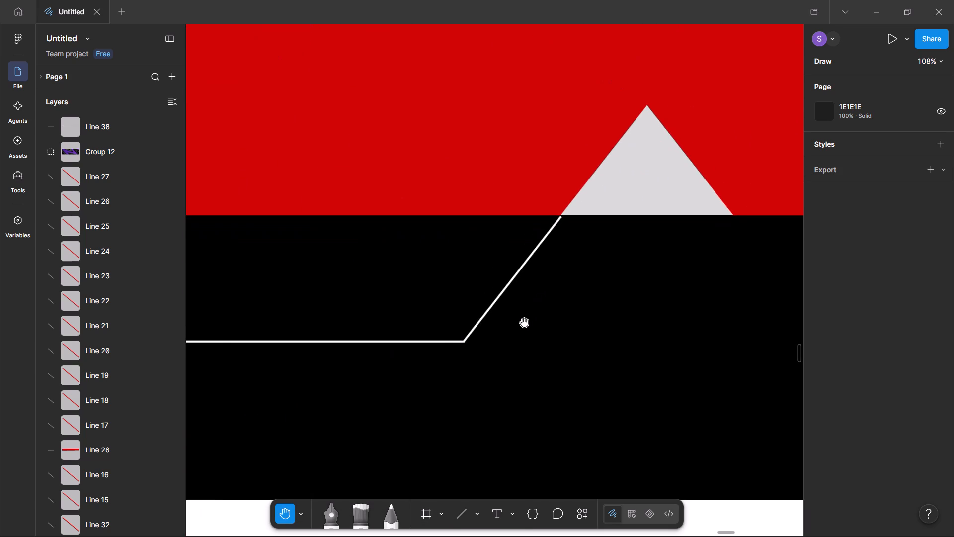
{"action": "scroll", "coordinate": [522, 324], "scroll_direction": "up", "scroll_amount": 13, "text": "ctrl"}
{"action": "scroll", "coordinate": [433, 354], "scroll_direction": "down", "scroll_amount": 20, "text": "ctrl"}
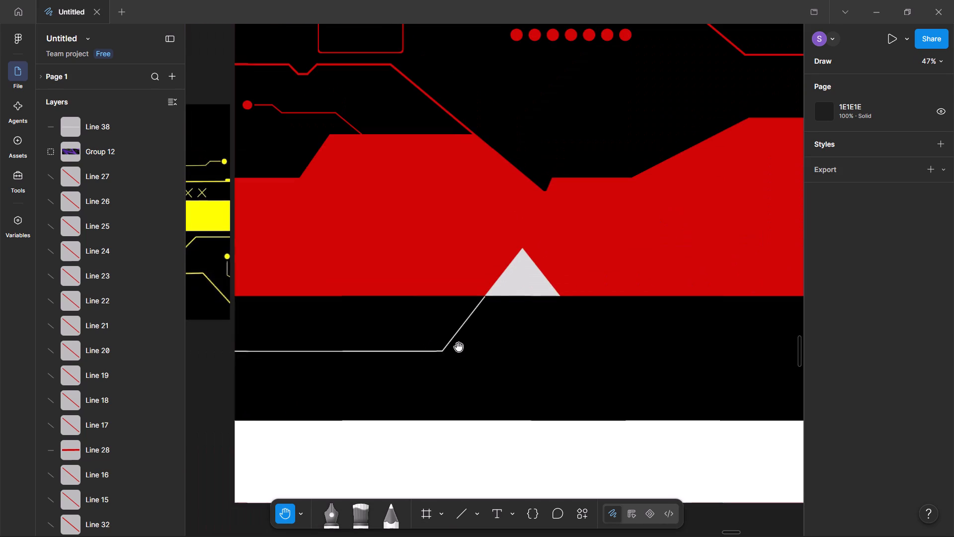
{"action": "scroll", "coordinate": [509, 312], "scroll_direction": "up", "scroll_amount": 11, "text": "ctrl"}
{"action": "scroll", "coordinate": [568, 314], "scroll_direction": "up", "scroll_amount": 7, "text": "ctrl"}
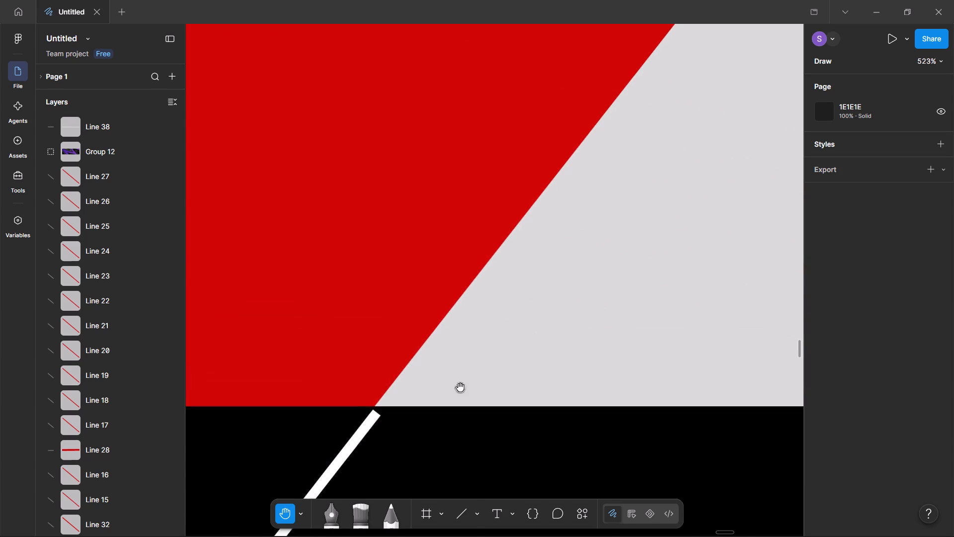
{"action": "scroll", "coordinate": [416, 384], "scroll_direction": "up", "scroll_amount": 5, "text": "ctrl"}
{"action": "scroll", "coordinate": [366, 397], "scroll_direction": "down", "scroll_amount": 4}
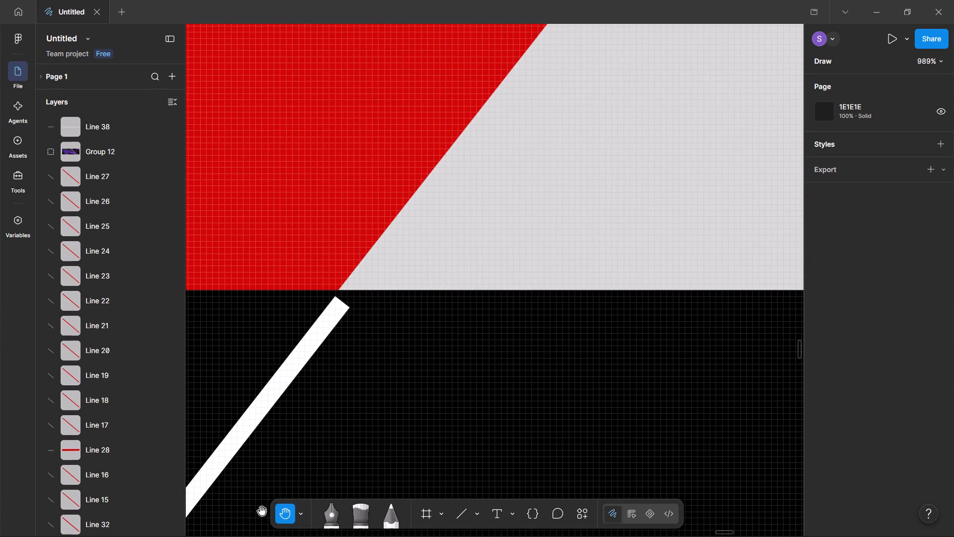
{"action": "left_click", "coordinate": [303, 514]}
{"action": "left_click", "coordinate": [349, 459]}
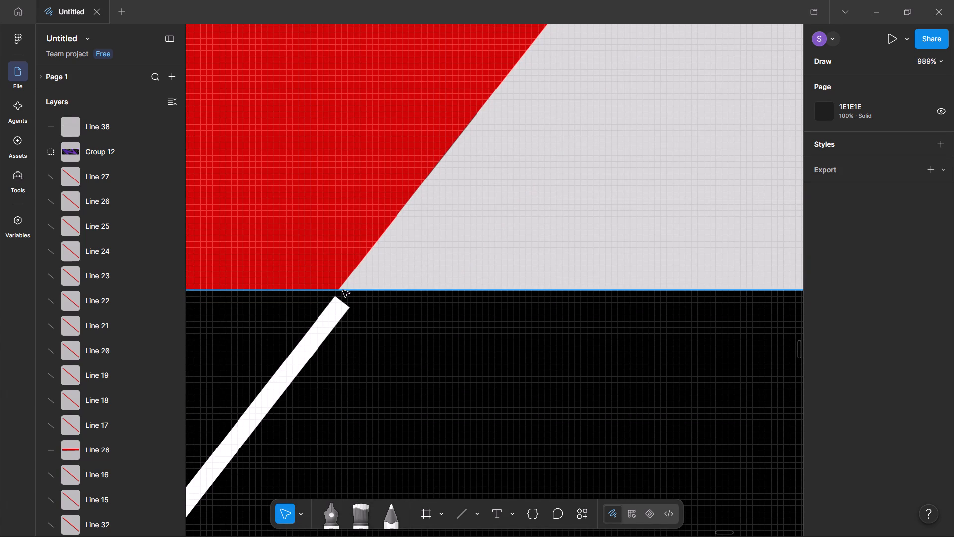
{"action": "left_click", "coordinate": [334, 318]}
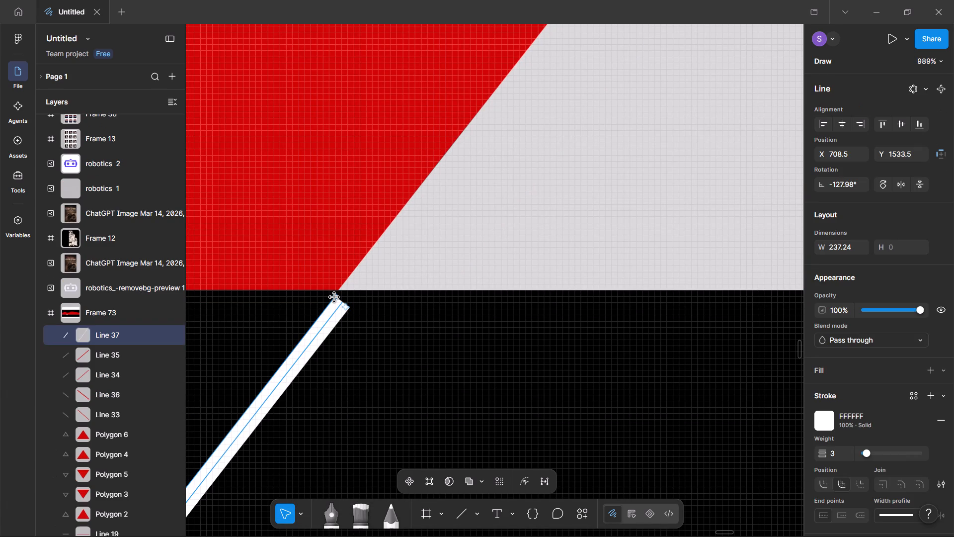
{"action": "left_click_drag", "start_coordinate": [334, 297], "coordinate": [343, 281]}
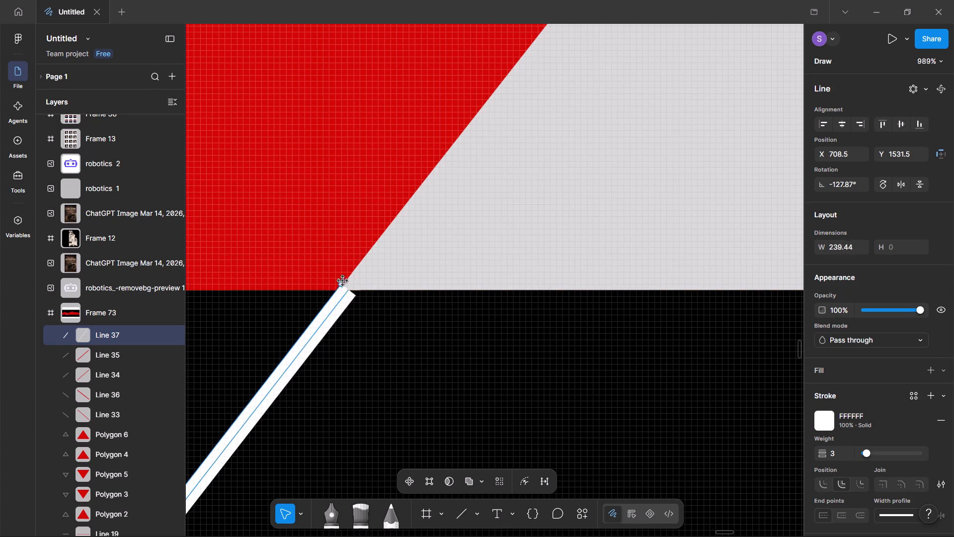
{"action": "left_click_drag", "start_coordinate": [343, 281], "coordinate": [345, 281]}
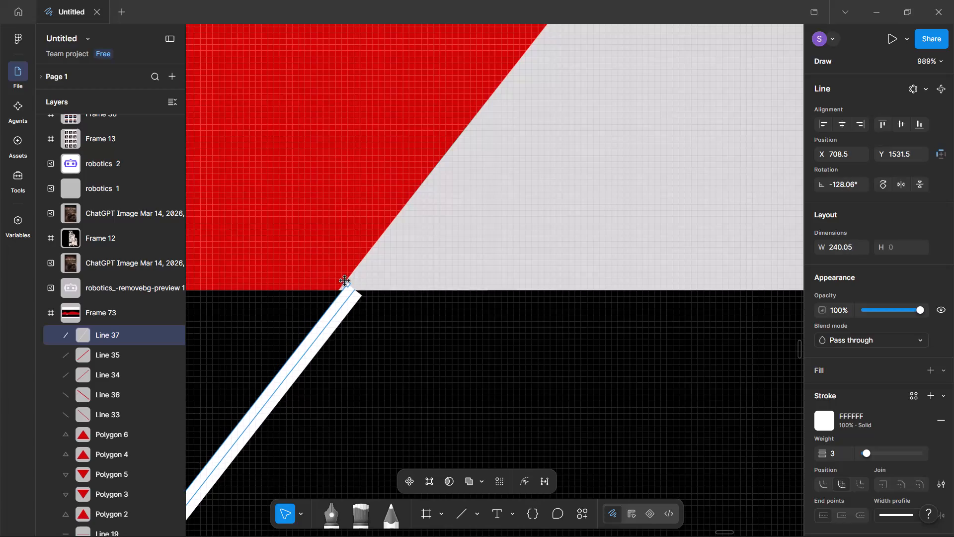
{"action": "left_click_drag", "start_coordinate": [345, 281], "coordinate": [347, 280]}
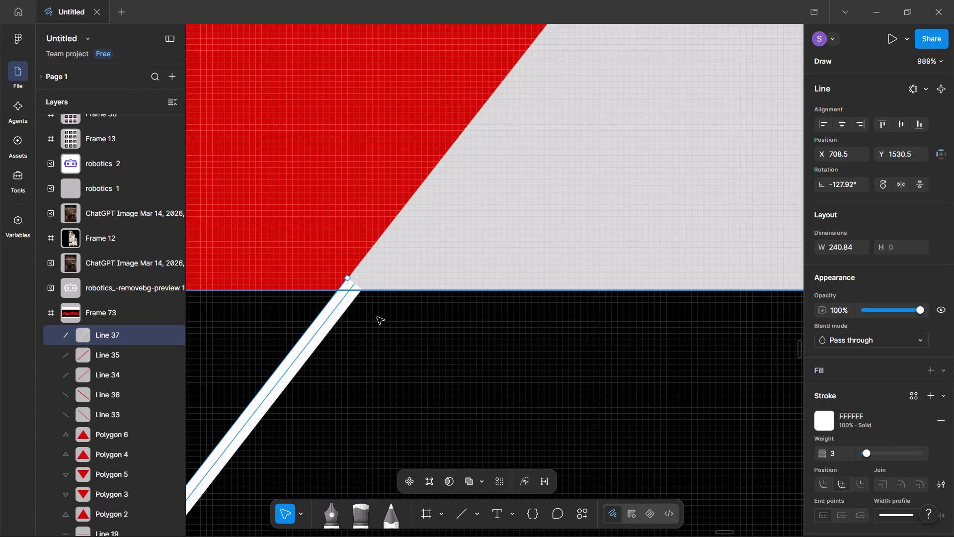
Examine the joined white lines below the light triangle and compare them with the yellow Cyberpunk reference.
{"action": "left_click", "coordinate": [377, 317]}
{"action": "scroll", "coordinate": [377, 317], "scroll_direction": "down", "scroll_amount": 17, "text": "ctrl"}
{"action": "scroll", "coordinate": [375, 372], "scroll_direction": "down", "scroll_amount": 2}
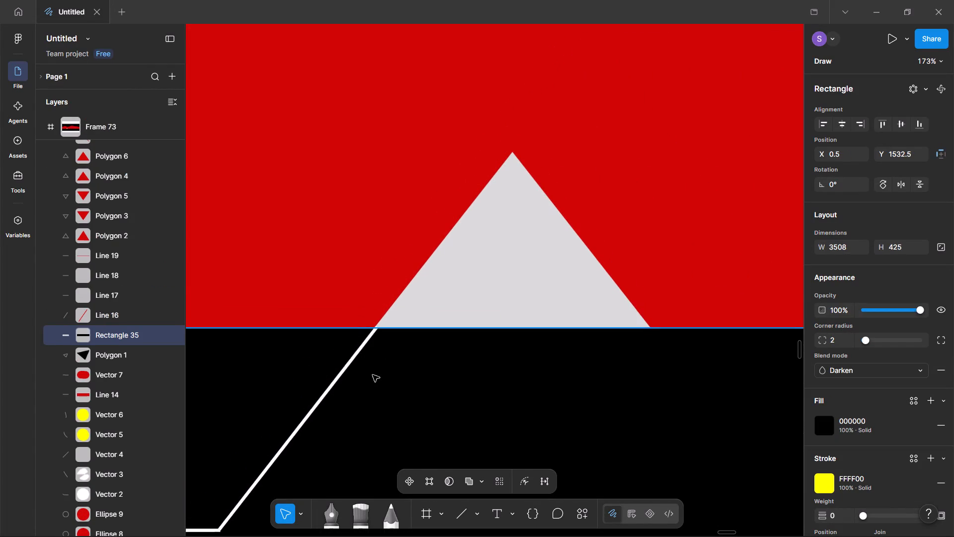
{"action": "scroll", "coordinate": [373, 375], "scroll_direction": "down", "scroll_amount": 1}
{"action": "scroll", "coordinate": [433, 388], "scroll_direction": "down", "scroll_amount": 5}
{"action": "scroll", "coordinate": [342, 339], "scroll_direction": "up", "scroll_amount": 4}
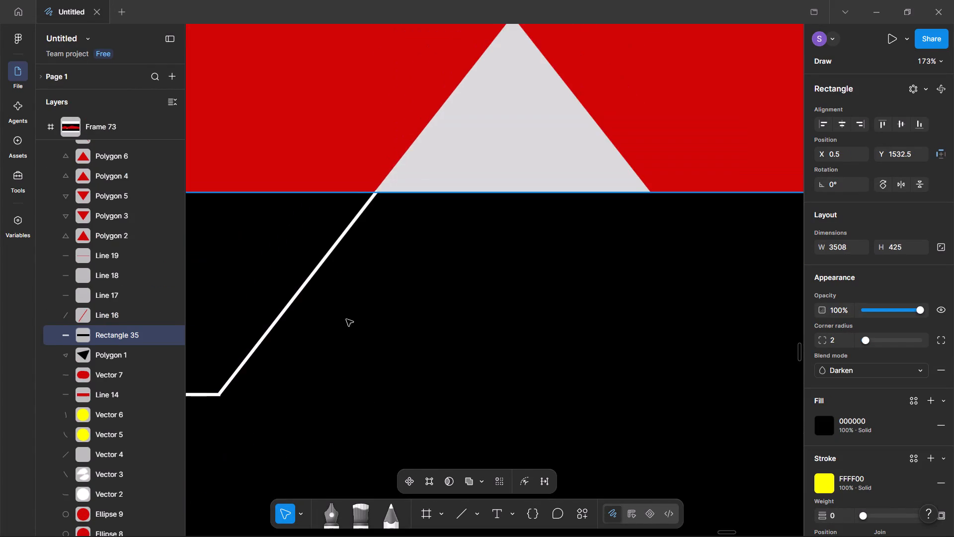
{"action": "scroll", "coordinate": [346, 319], "scroll_direction": "down", "scroll_amount": 13, "text": "ctrl"}
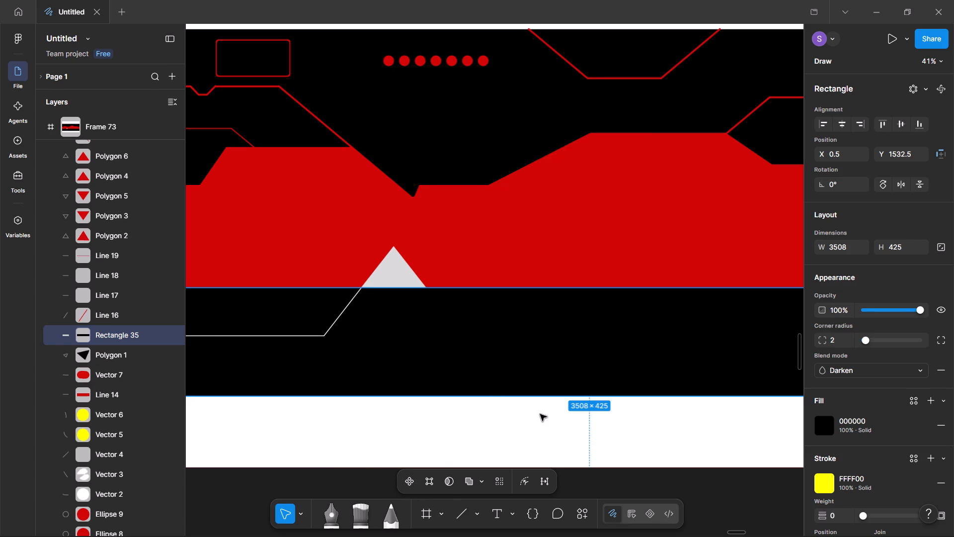
{"action": "key", "text": "h"}
{"action": "left_click_drag", "start_coordinate": [232, 423], "coordinate": [509, 435]}
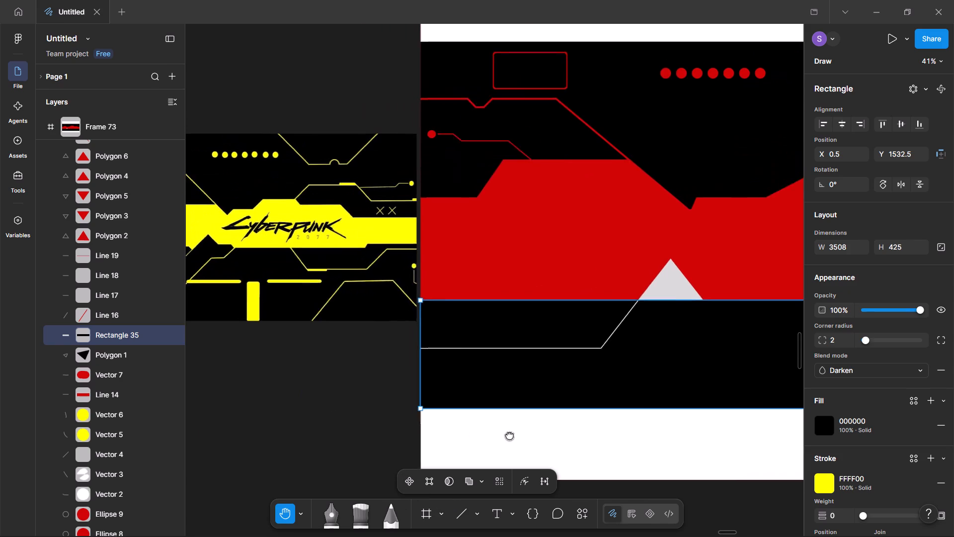
{"action": "left_click_drag", "start_coordinate": [509, 435], "coordinate": [545, 433]}
{"action": "left_click", "coordinate": [412, 384]}
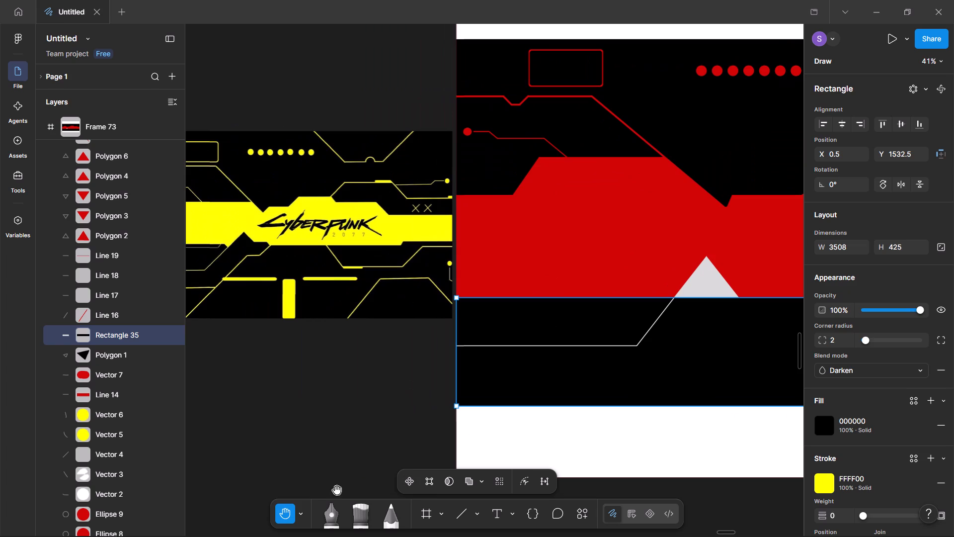
{"action": "left_click", "coordinate": [300, 515]}
{"action": "left_click", "coordinate": [347, 461]}
{"action": "left_click", "coordinate": [392, 399]}
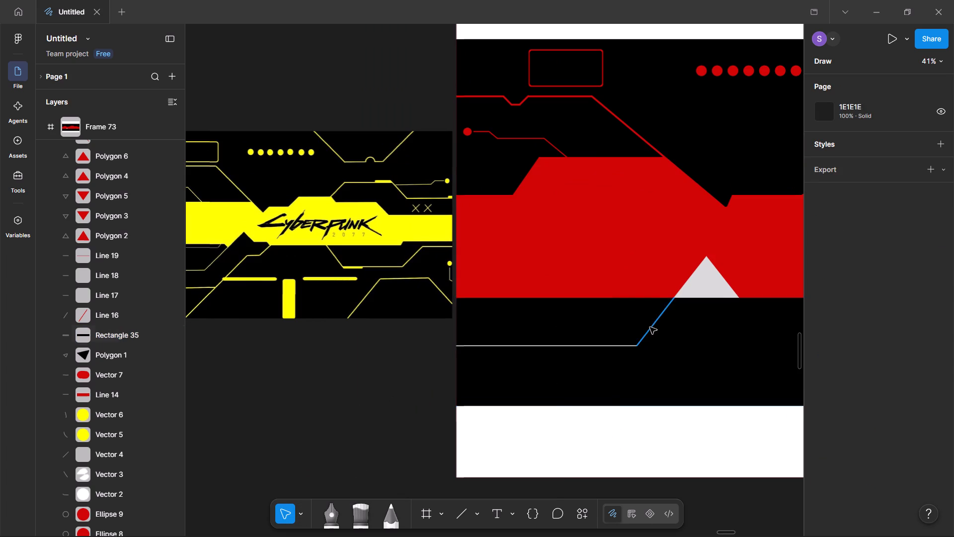
Recolour the horizontal white line's stroke to D20505, sampled from the large red band.
{"action": "scroll", "coordinate": [653, 324], "scroll_direction": "up", "scroll_amount": 5, "text": "ctrl"}
{"action": "left_click", "coordinate": [592, 365]}
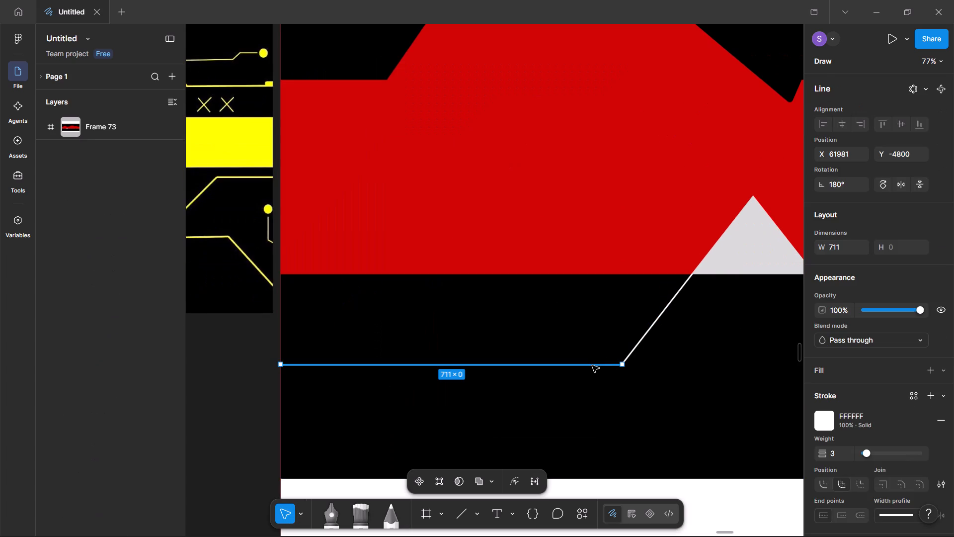
{"action": "left_click", "coordinate": [841, 420]}
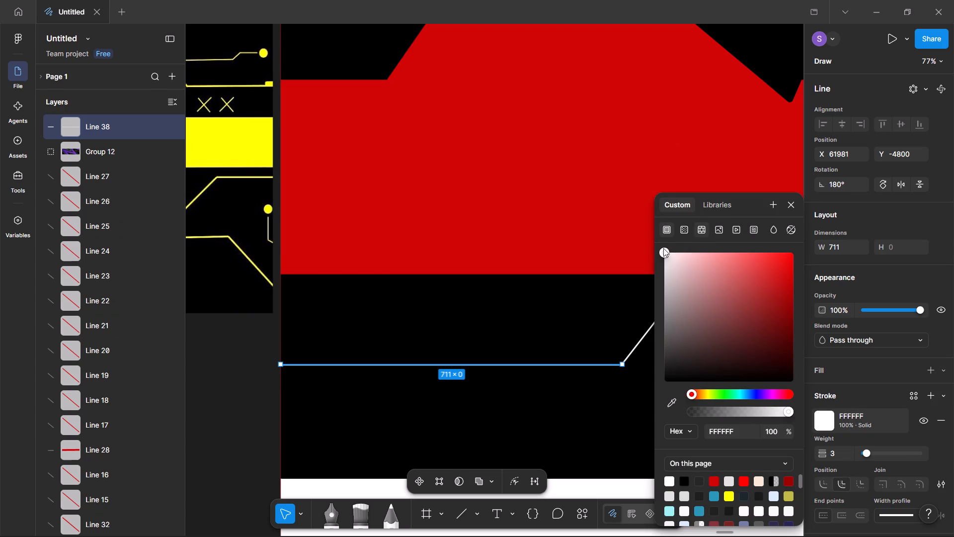
{"action": "left_click_drag", "start_coordinate": [660, 252], "coordinate": [804, 247]}
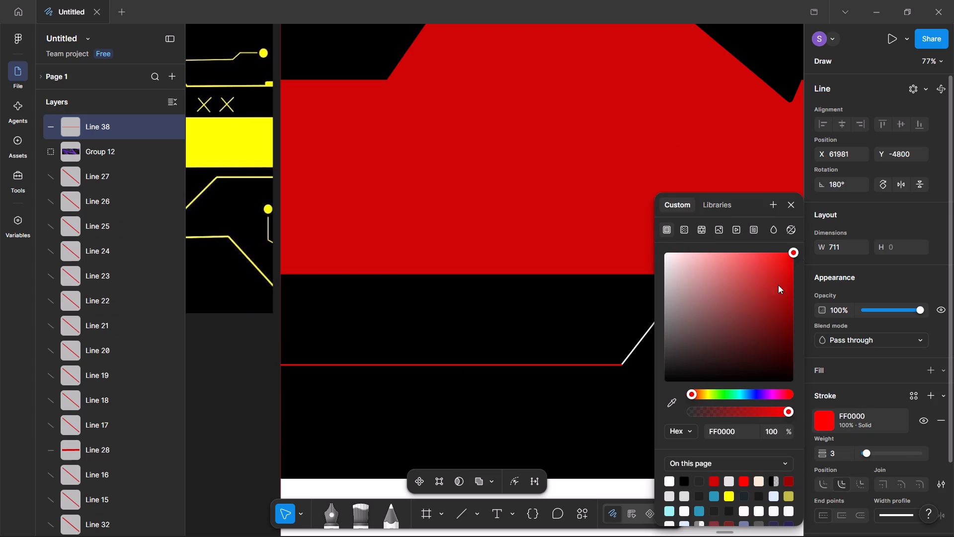
{"action": "left_click", "coordinate": [672, 400]}
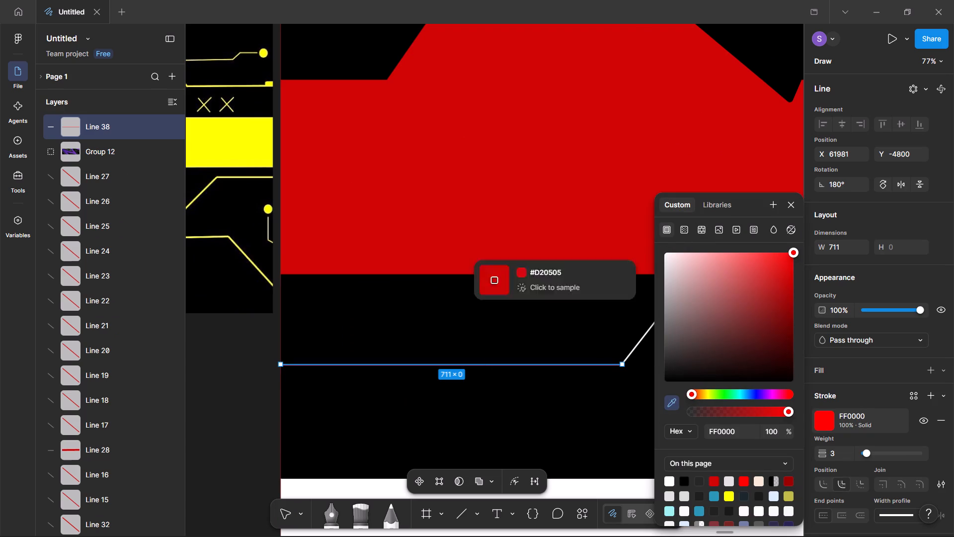
{"action": "left_click", "coordinate": [619, 125]}
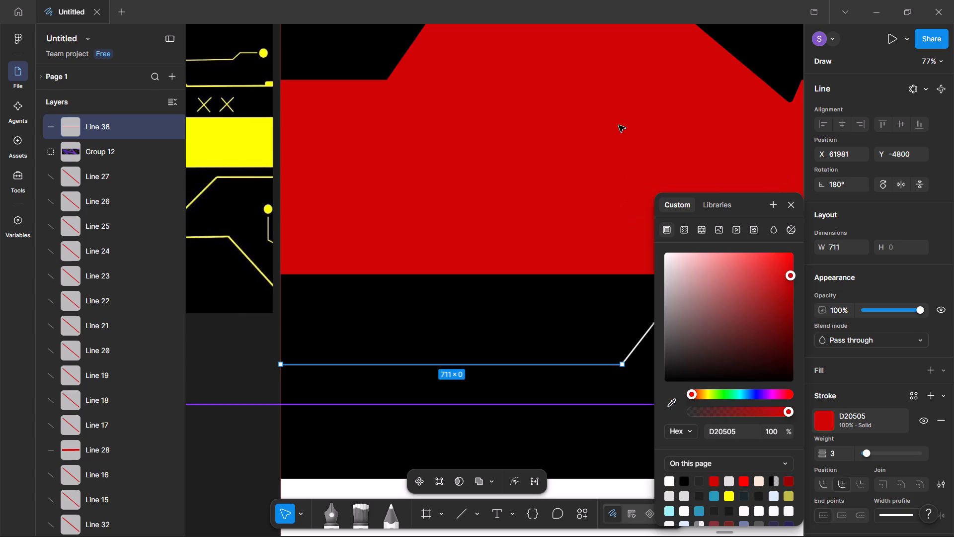
Recolour the diagonal white line's stroke to D20505, sampled from the large red band.
{"action": "left_click", "coordinate": [636, 345]}
{"action": "left_click", "coordinate": [824, 420]}
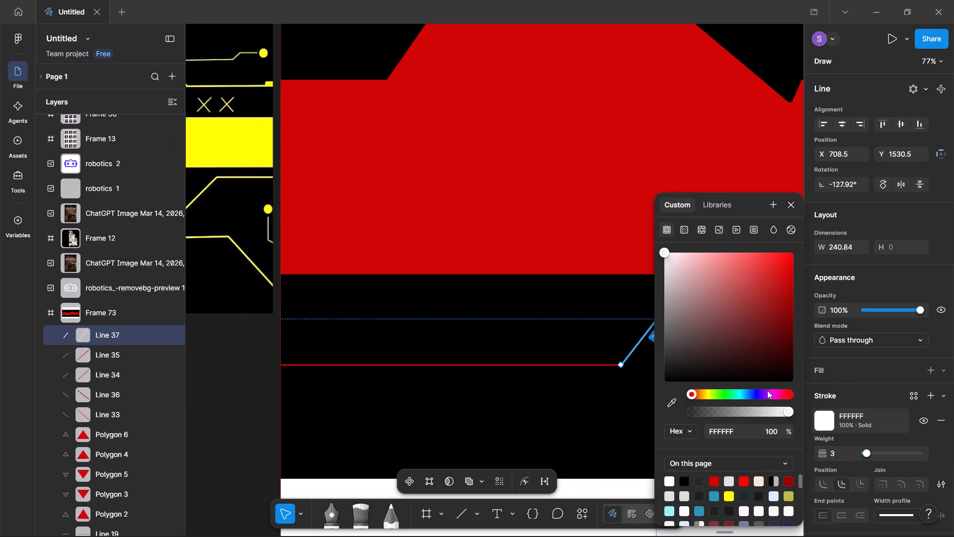
{"action": "left_click", "coordinate": [671, 409]}
{"action": "left_click", "coordinate": [574, 163]}
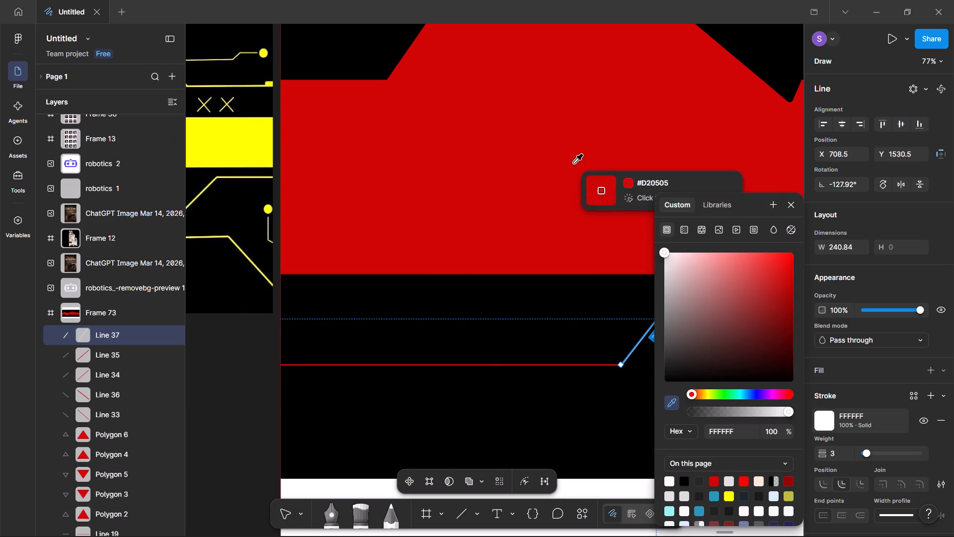
{"action": "left_click", "coordinate": [790, 204]}
{"action": "left_click", "coordinate": [505, 290]}
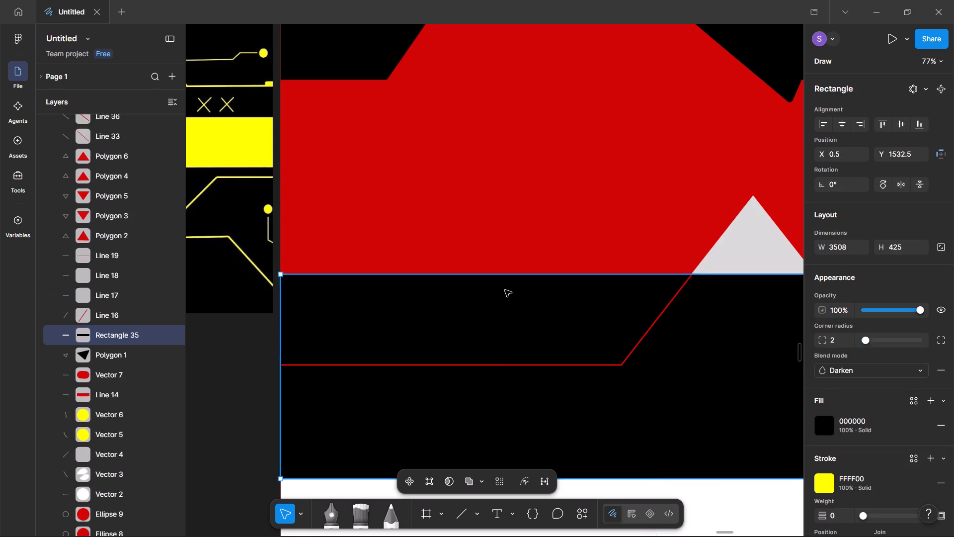
Set the lower diagonal line's stroke weight to 4, matching the short diagonal line above the red band.
{"action": "left_click", "coordinate": [565, 214]}
{"action": "scroll", "coordinate": [705, 253], "scroll_direction": "down", "scroll_amount": 10, "text": "ctrl"}
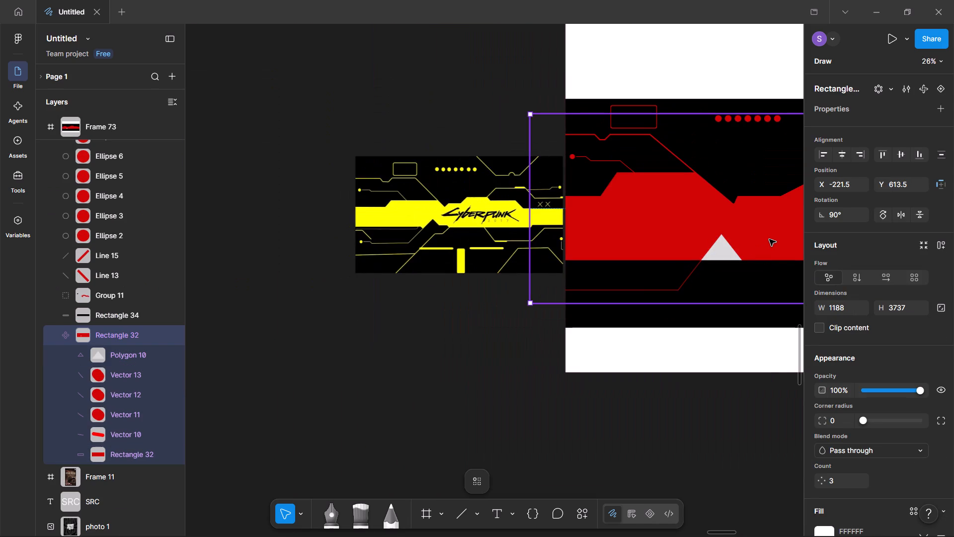
{"action": "scroll", "coordinate": [756, 250], "scroll_direction": "up", "scroll_amount": 8, "text": "ctrl"}
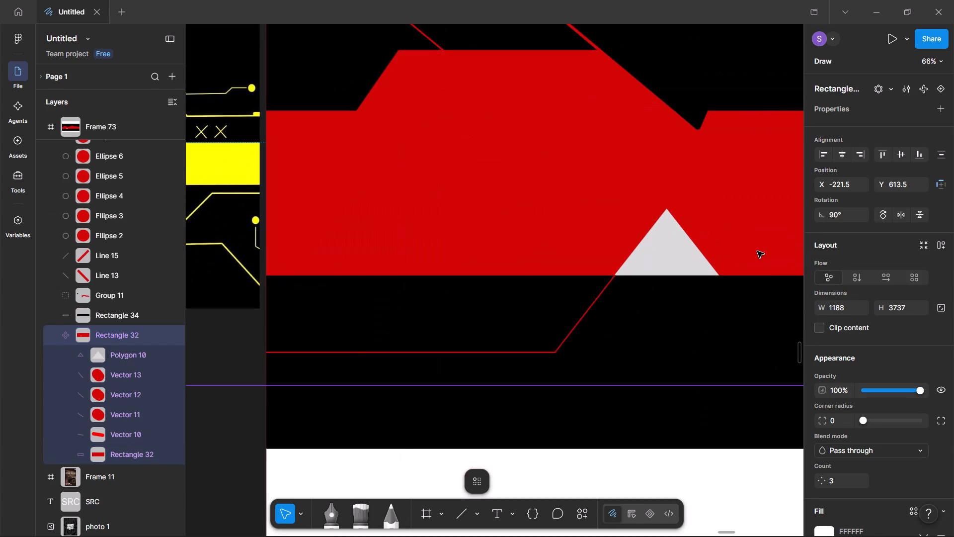
{"action": "scroll", "coordinate": [675, 248], "scroll_direction": "down", "scroll_amount": 4, "text": "ctrl"}
{"action": "left_click", "coordinate": [510, 108]}
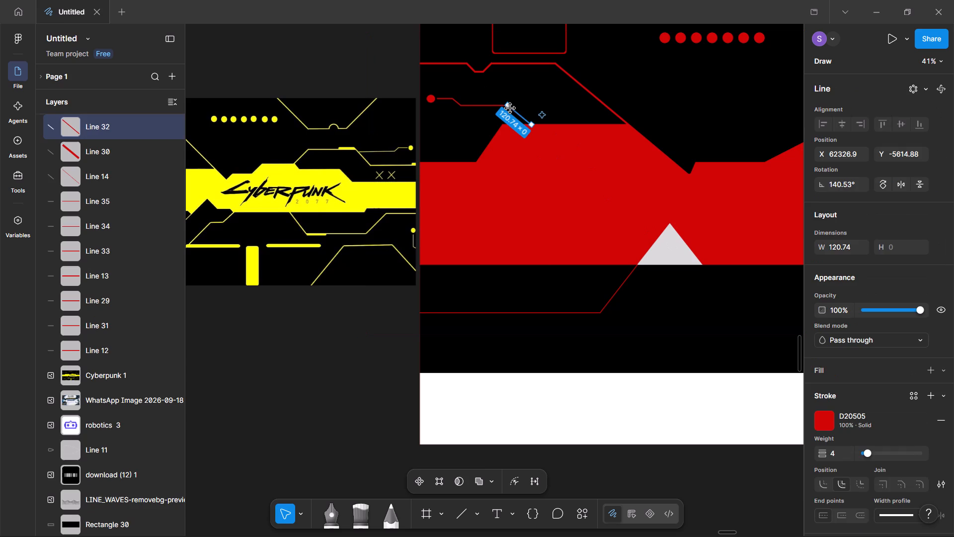
{"action": "left_click", "coordinate": [616, 291]}
{"action": "scroll", "coordinate": [703, 363], "scroll_direction": "up", "scroll_amount": 8, "text": "ctrl"}
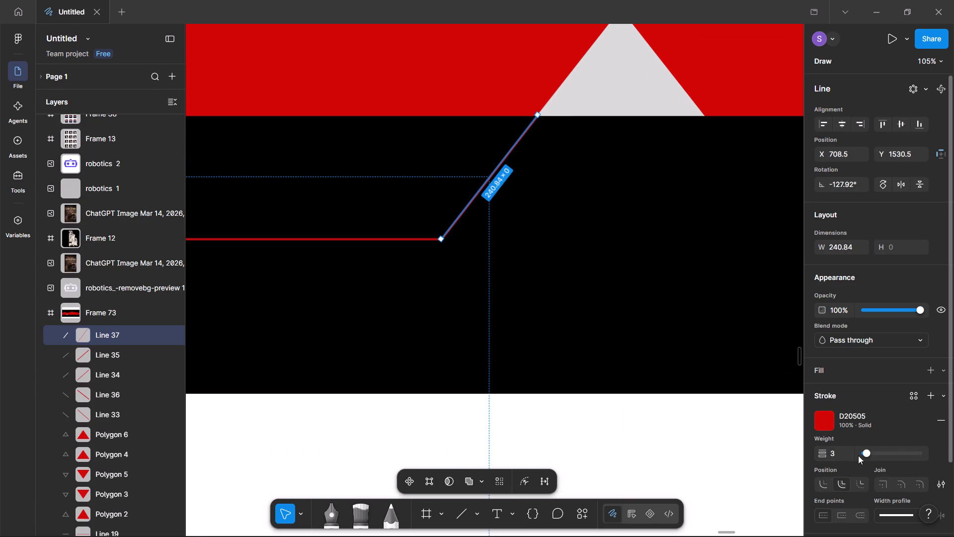
{"action": "left_click", "coordinate": [867, 451]}
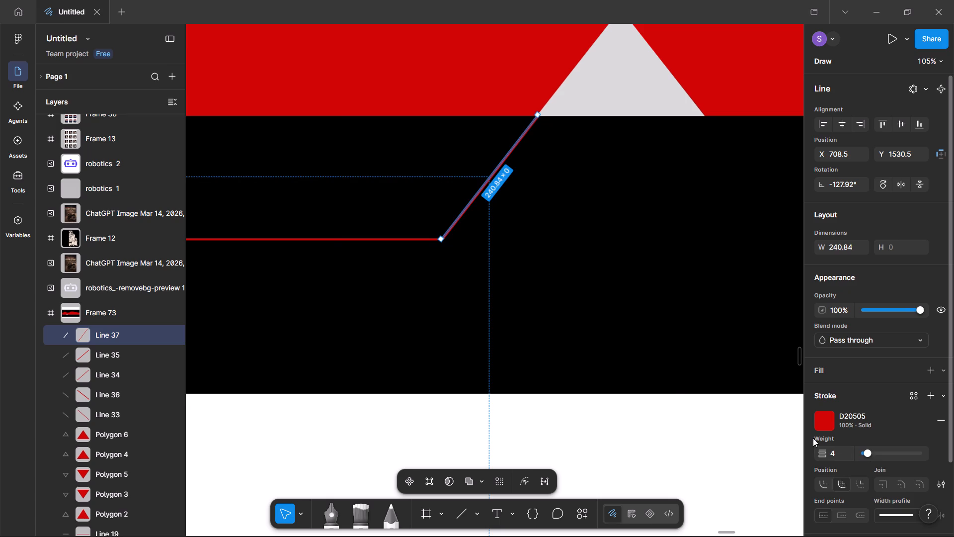
{"action": "left_click", "coordinate": [617, 447]}
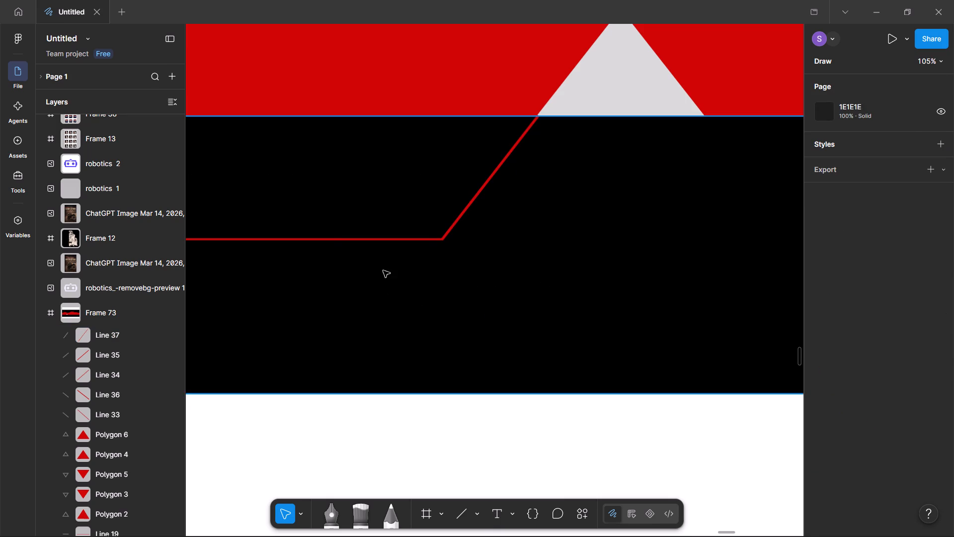
Set the stroke weight of the horizontal line below the red band to 4.
{"action": "left_click", "coordinate": [381, 240]}
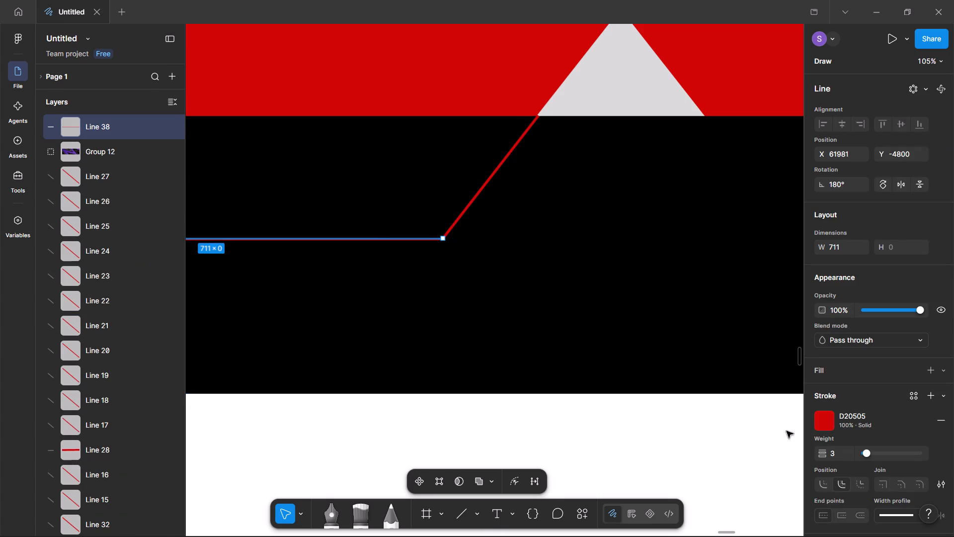
{"action": "left_click", "coordinate": [867, 450]}
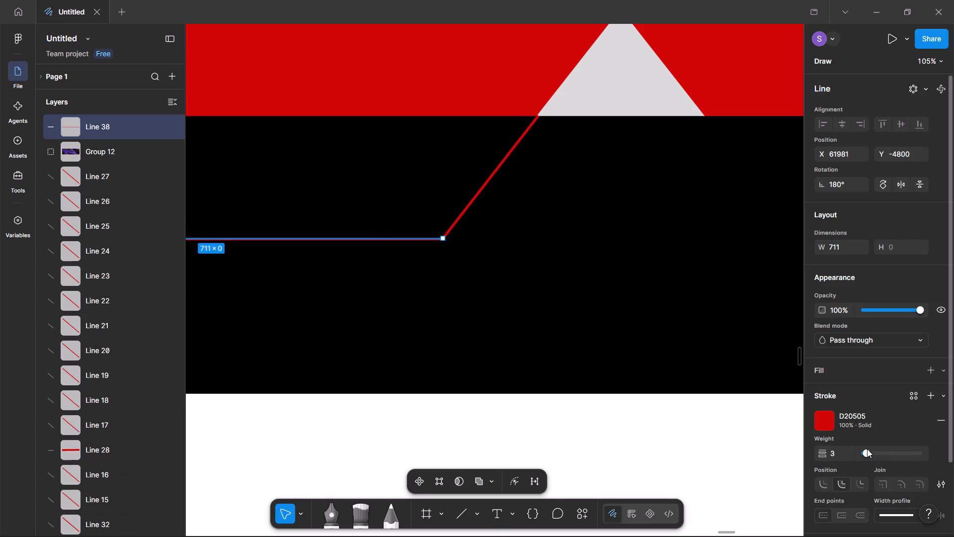
{"action": "left_click", "coordinate": [635, 441]}
Examine the red lines below the band against the lower-left linework of the yellow reference.
{"action": "scroll", "coordinate": [494, 328], "scroll_direction": "down", "scroll_amount": 3, "text": "ctrl"}
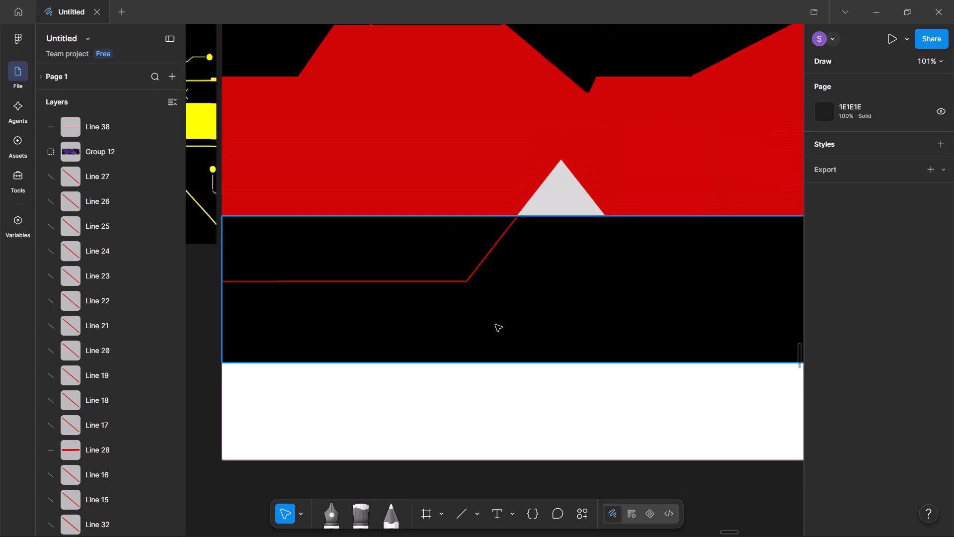
{"action": "scroll", "coordinate": [495, 325], "scroll_direction": "down", "scroll_amount": 6, "text": "ctrl"}
{"action": "left_click", "coordinate": [282, 330]}
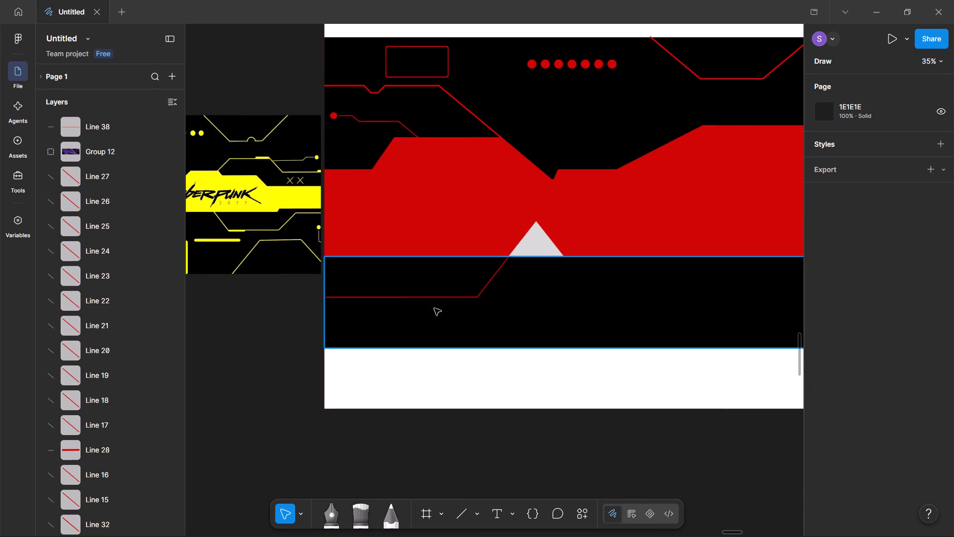
{"action": "scroll", "coordinate": [499, 299], "scroll_direction": "up", "scroll_amount": 10, "text": "ctrl"}
{"action": "scroll", "coordinate": [532, 303], "scroll_direction": "down", "scroll_amount": 5, "text": "ctrl"}
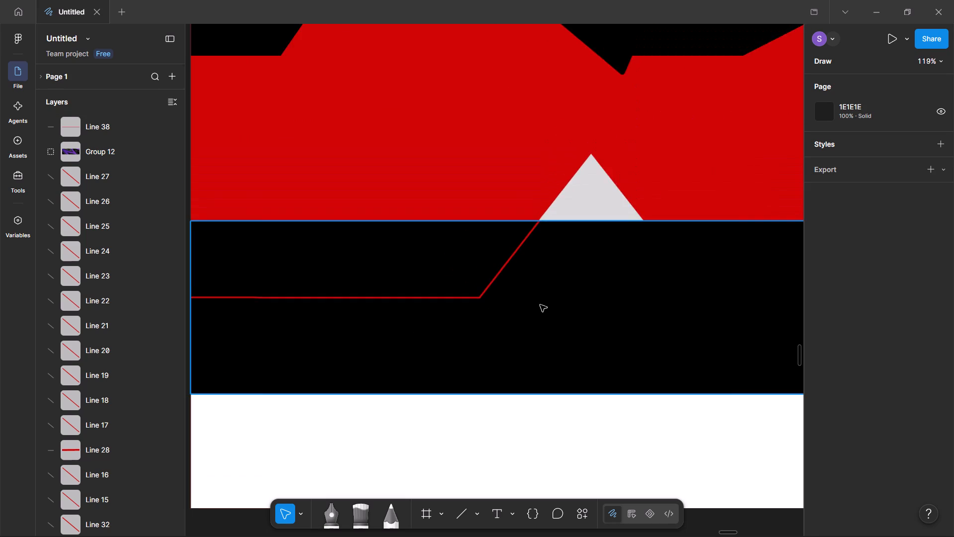
{"action": "scroll", "coordinate": [540, 305], "scroll_direction": "down", "scroll_amount": 8, "text": "ctrl"}
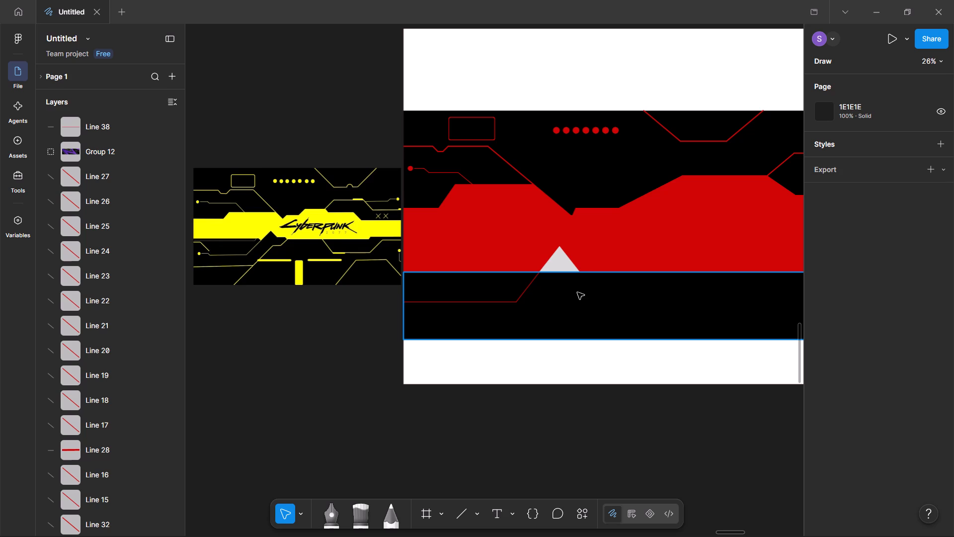
{"action": "scroll", "coordinate": [578, 292], "scroll_direction": "up", "scroll_amount": 3, "text": "ctrl"}
{"action": "scroll", "coordinate": [496, 270], "scroll_direction": "up", "scroll_amount": 7, "text": "ctrl"}
{"action": "scroll", "coordinate": [536, 260], "scroll_direction": "down", "scroll_amount": 5, "text": "ctrl"}
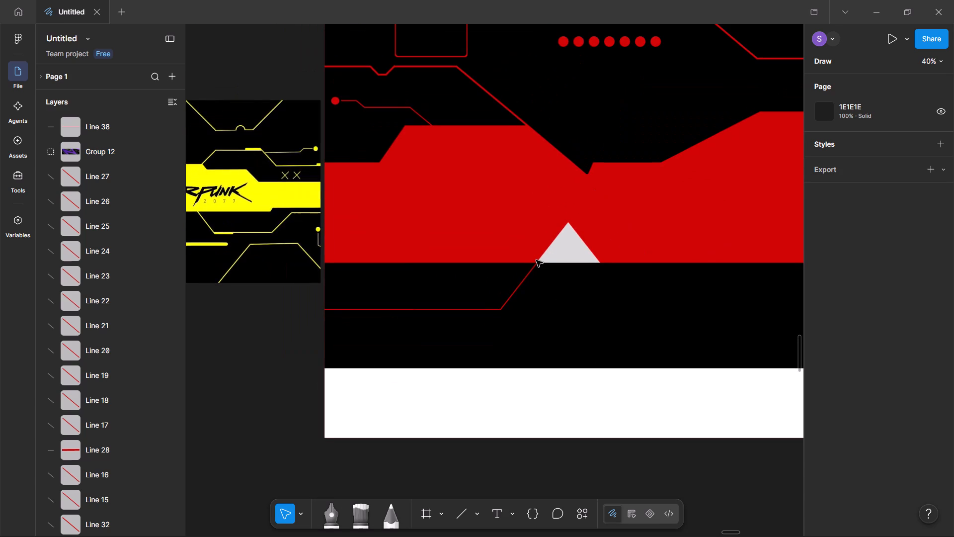
{"action": "scroll", "coordinate": [536, 260], "scroll_direction": "down", "scroll_amount": 10}
{"action": "scroll", "coordinate": [445, 261], "scroll_direction": "up", "scroll_amount": 9, "text": "ctrl"}
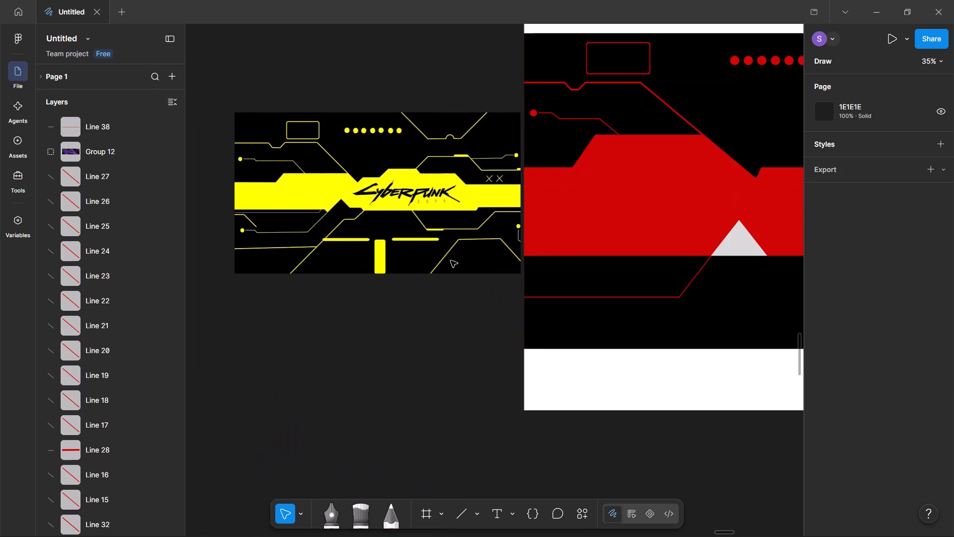
Shorten the horizontal red line from its left end to about 621 long, keeping it level and joined to the diagonal.
{"action": "left_click", "coordinate": [533, 298]}
{"action": "scroll", "coordinate": [551, 289], "scroll_direction": "up", "scroll_amount": 6, "text": "ctrl"}
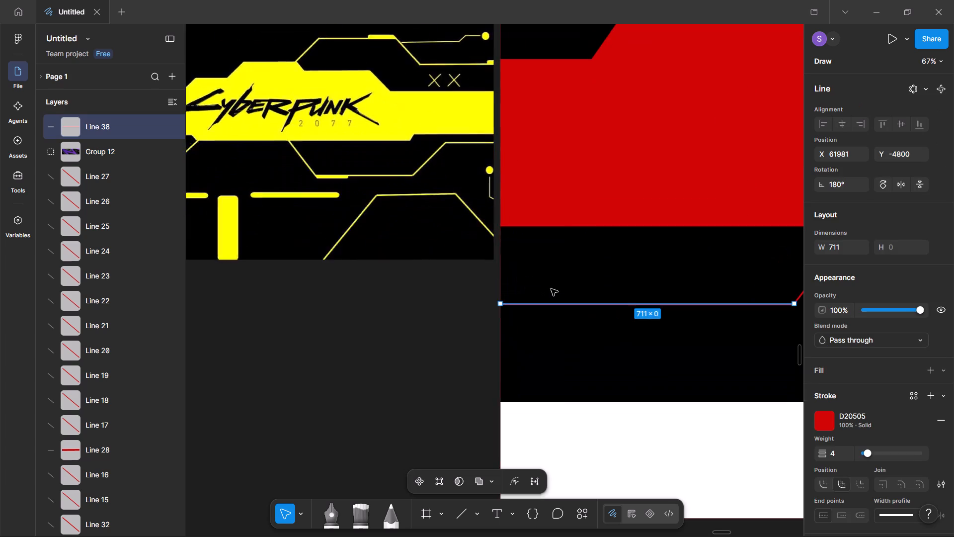
{"action": "scroll", "coordinate": [551, 289], "scroll_direction": "up", "scroll_amount": 9, "text": "ctrl"}
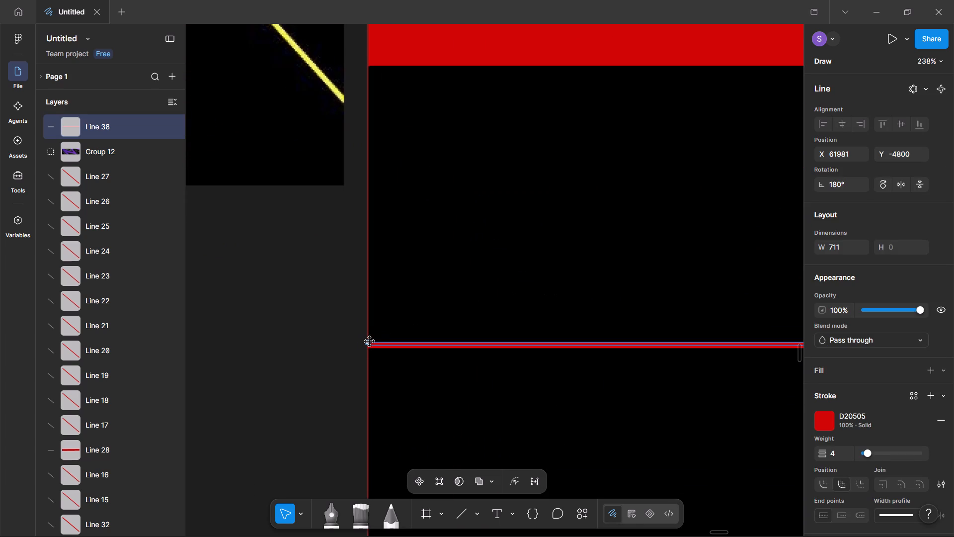
{"action": "scroll", "coordinate": [370, 342], "scroll_direction": "up", "scroll_amount": 1, "text": "ctrl"}
{"action": "scroll", "coordinate": [370, 342], "scroll_direction": "down", "scroll_amount": 1, "text": "ctrl"}
{"action": "scroll", "coordinate": [370, 342], "scroll_direction": "up", "scroll_amount": 2, "text": "ctrl"}
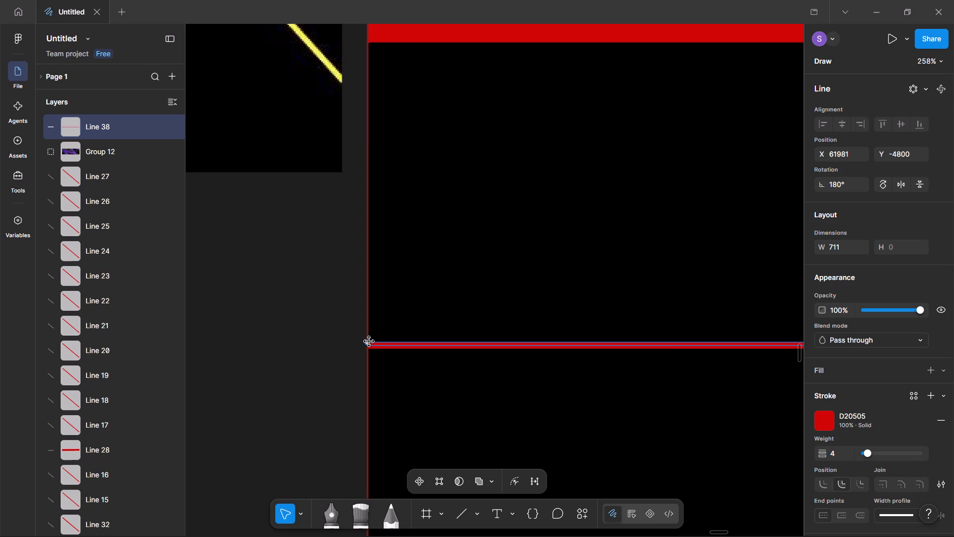
{"action": "left_click_drag", "start_coordinate": [369, 342], "coordinate": [367, 344], "text": "shift"}
{"action": "left_click_drag", "start_coordinate": [367, 344], "coordinate": [504, 340], "text": "shift"}
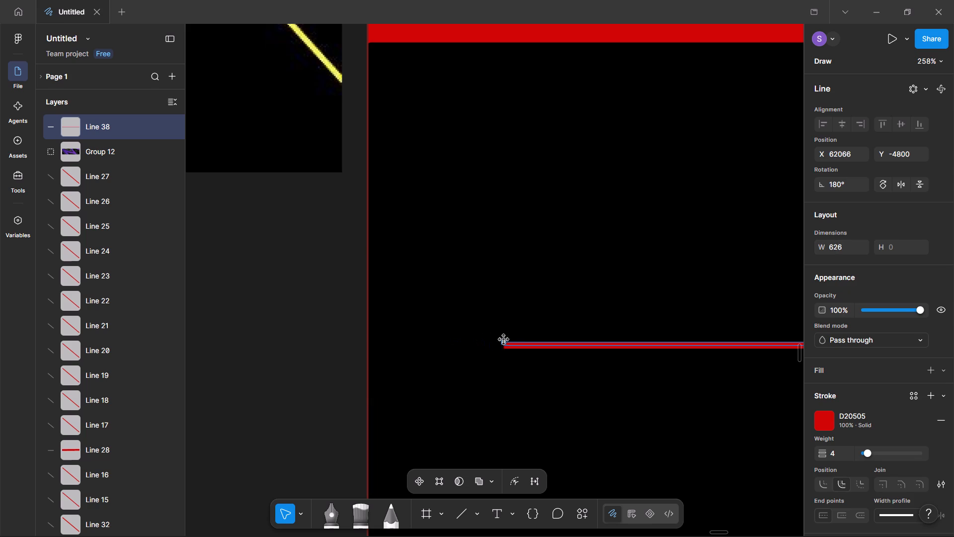
{"action": "left_click_drag", "start_coordinate": [504, 340], "coordinate": [511, 340], "text": "shift"}
{"action": "scroll", "coordinate": [511, 340], "scroll_direction": "down", "scroll_amount": 13, "text": "ctrl"}
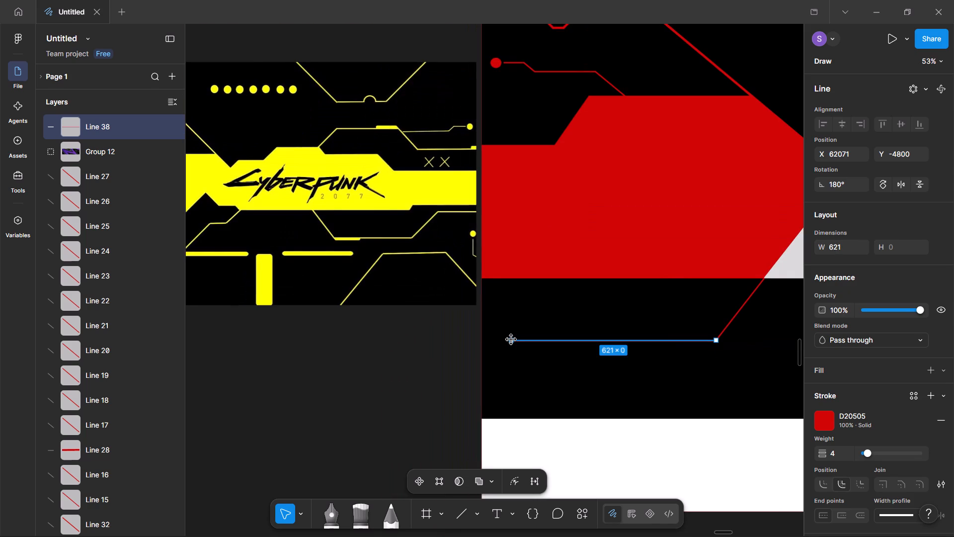
{"action": "scroll", "coordinate": [511, 340], "scroll_direction": "up", "scroll_amount": 8}
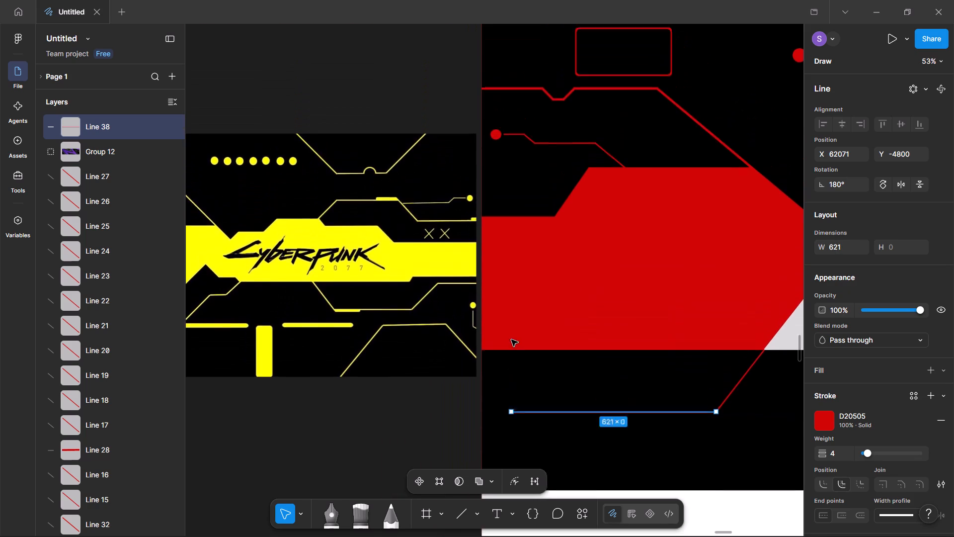
Extend the left end of the horizontal red line below the band to about 629 long, keeping it level.
{"action": "scroll", "coordinate": [511, 340], "scroll_direction": "up", "scroll_amount": 5}
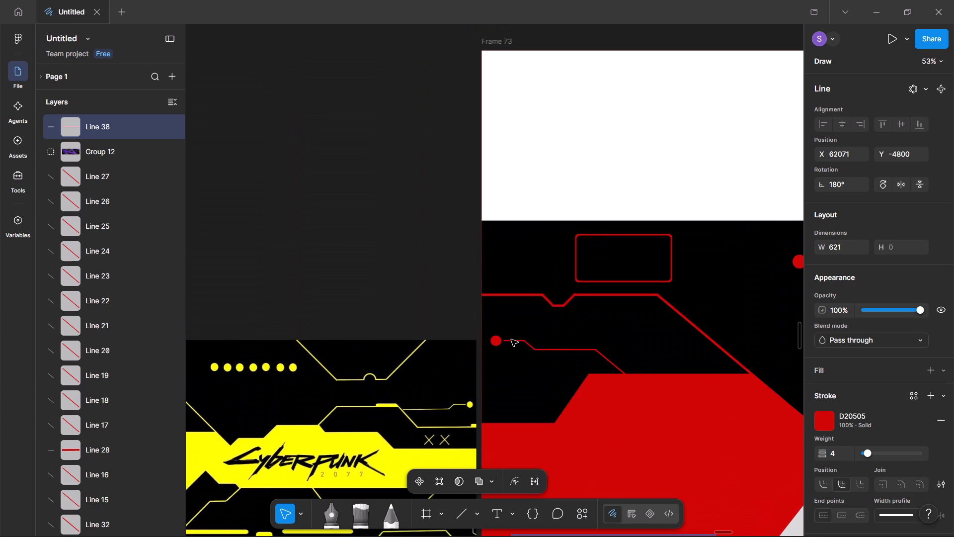
{"action": "scroll", "coordinate": [511, 340], "scroll_direction": "down", "scroll_amount": 10}
{"action": "scroll", "coordinate": [511, 340], "scroll_direction": "up", "scroll_amount": 8}
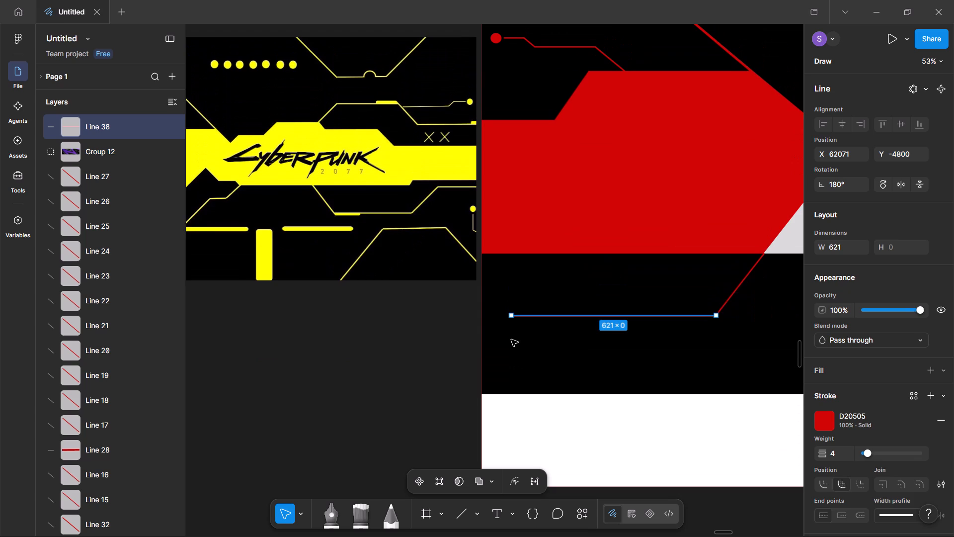
{"action": "scroll", "coordinate": [511, 340], "scroll_direction": "up", "scroll_amount": 5}
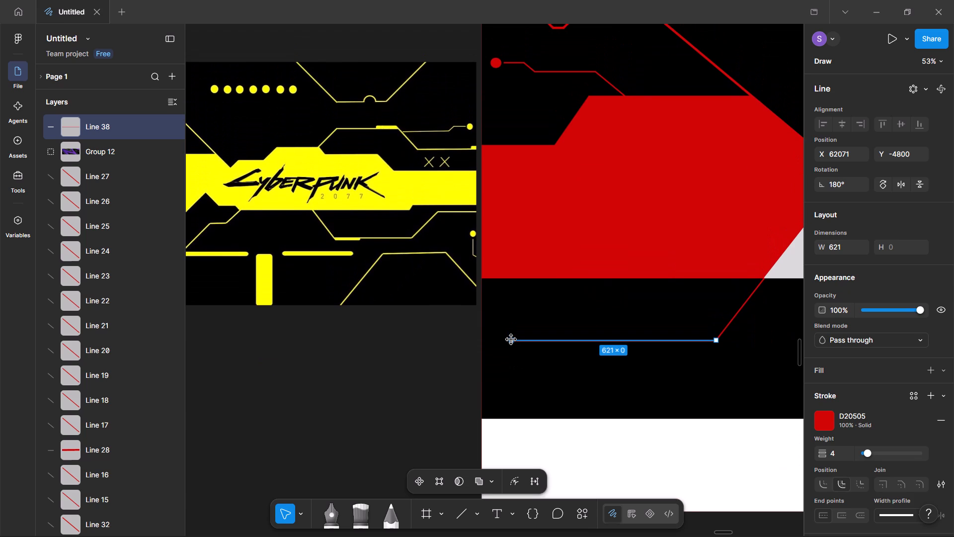
{"action": "scroll", "coordinate": [511, 340], "scroll_direction": "up", "scroll_amount": 18, "text": "ctrl"}
{"action": "scroll", "coordinate": [511, 340], "scroll_direction": "down", "scroll_amount": 1, "text": "ctrl"}
{"action": "scroll", "coordinate": [511, 340], "scroll_direction": "up", "scroll_amount": 1, "text": "ctrl"}
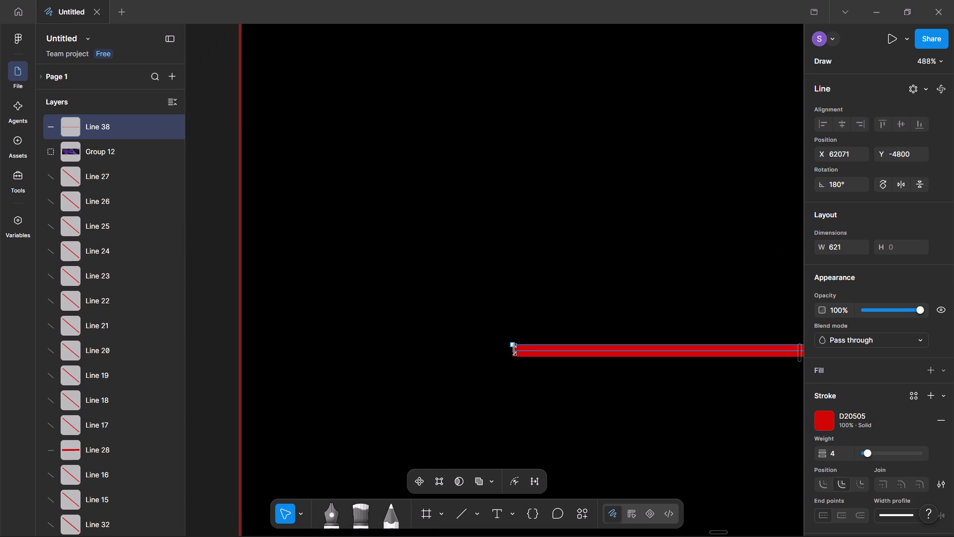
{"action": "left_click_drag", "start_coordinate": [513, 343], "coordinate": [512, 344], "text": "shift"}
{"action": "left_click_drag", "start_coordinate": [512, 344], "coordinate": [487, 340], "text": "shift"}
Extend the lower horizontal line's left end further to about 634 long, towards alignment with the upper circuit line's start.
{"action": "scroll", "coordinate": [487, 340], "scroll_direction": "up", "scroll_amount": 3, "text": "ctrl"}
{"action": "scroll", "coordinate": [487, 340], "scroll_direction": "down", "scroll_amount": 12, "text": "ctrl"}
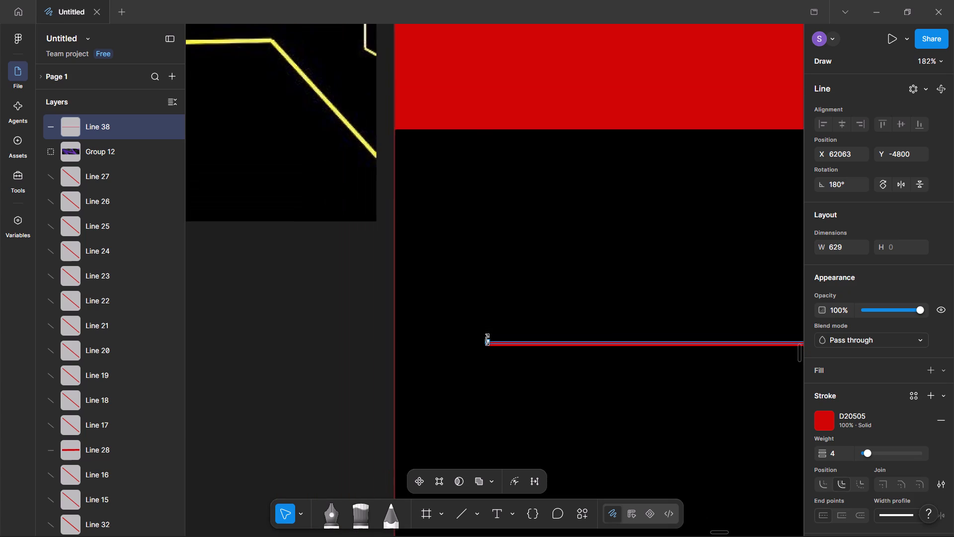
{"action": "scroll", "coordinate": [487, 340], "scroll_direction": "up", "scroll_amount": 20}
{"action": "scroll", "coordinate": [487, 340], "scroll_direction": "up", "scroll_amount": 2}
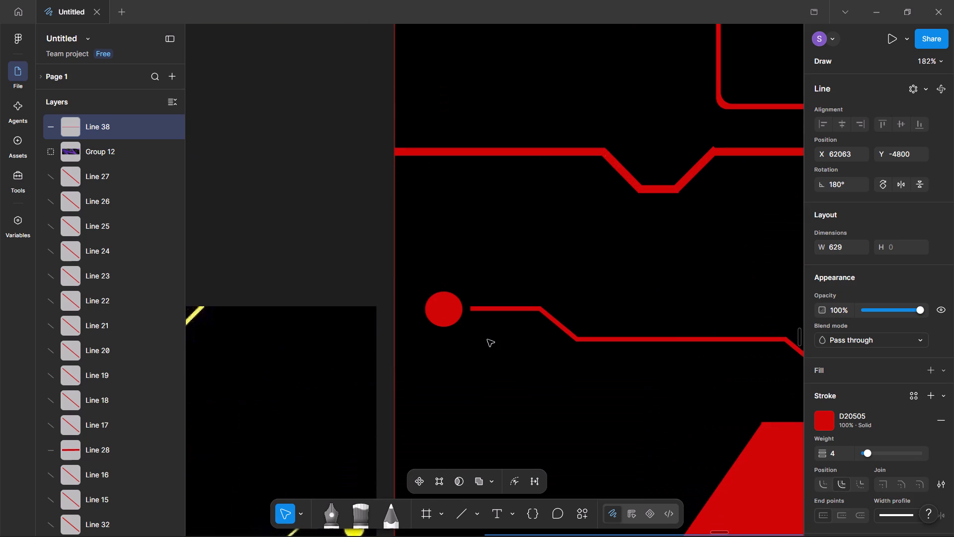
{"action": "scroll", "coordinate": [487, 340], "scroll_direction": "up", "scroll_amount": 5}
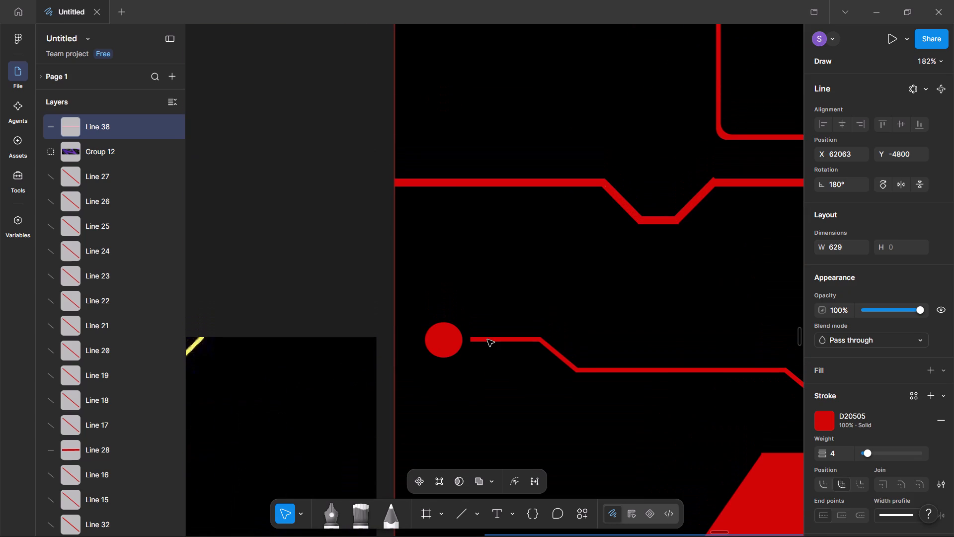
{"action": "scroll", "coordinate": [487, 340], "scroll_direction": "down", "scroll_amount": 20}
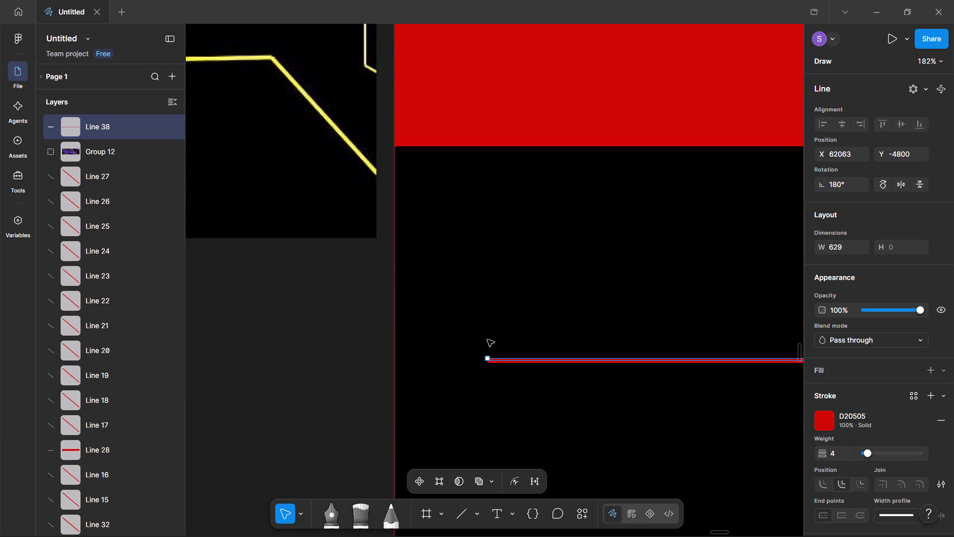
{"action": "scroll", "coordinate": [487, 340], "scroll_direction": "down", "scroll_amount": 2}
{"action": "scroll", "coordinate": [487, 340], "scroll_direction": "up", "scroll_amount": 2, "text": "ctrl"}
{"action": "scroll", "coordinate": [487, 340], "scroll_direction": "down", "scroll_amount": 1, "text": "ctrl"}
{"action": "scroll", "coordinate": [487, 340], "scroll_direction": "up", "scroll_amount": 7, "text": "ctrl"}
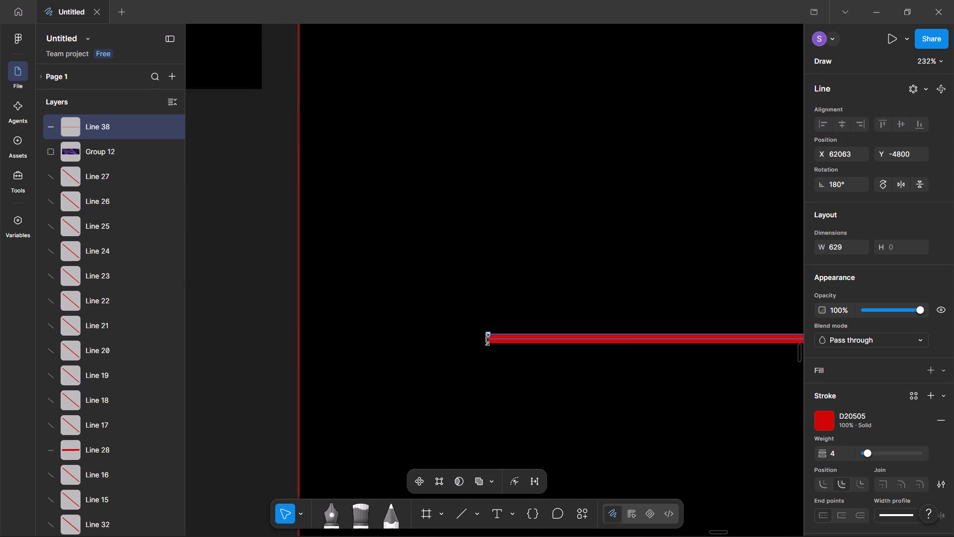
{"action": "scroll", "coordinate": [487, 340], "scroll_direction": "up", "scroll_amount": 11, "text": "ctrl"}
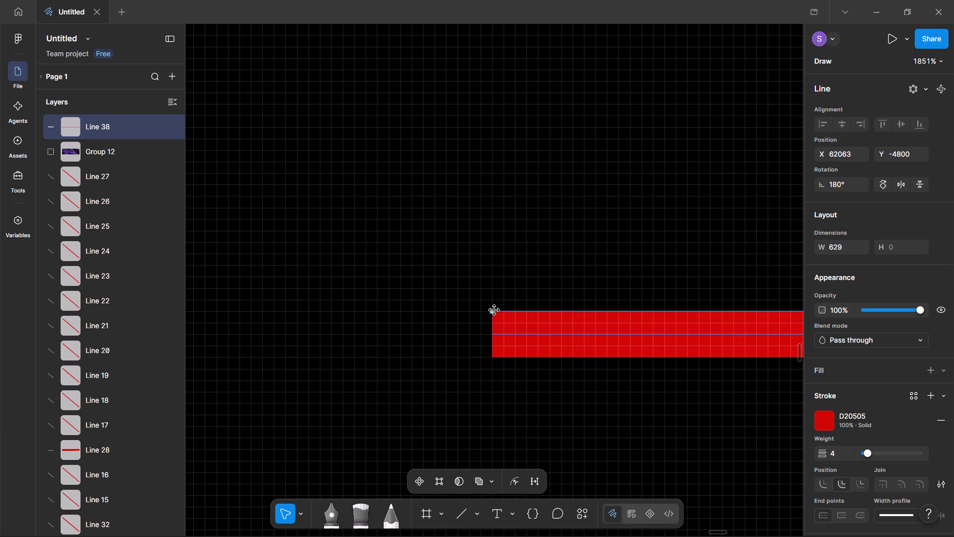
{"action": "left_click_drag", "start_coordinate": [494, 310], "coordinate": [469, 301], "text": "shift"}
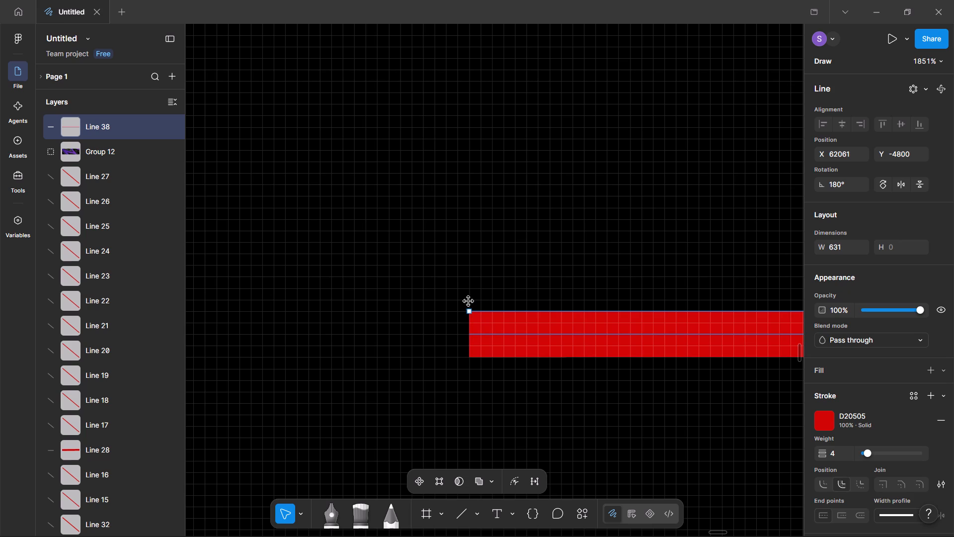
{"action": "left_click_drag", "start_coordinate": [469, 301], "coordinate": [430, 306], "text": "shift"}
Lengthen the lower horizontal line from its left end to about 637, keeping it level.
{"action": "scroll", "coordinate": [430, 306], "scroll_direction": "down", "scroll_amount": 2, "text": "ctrl"}
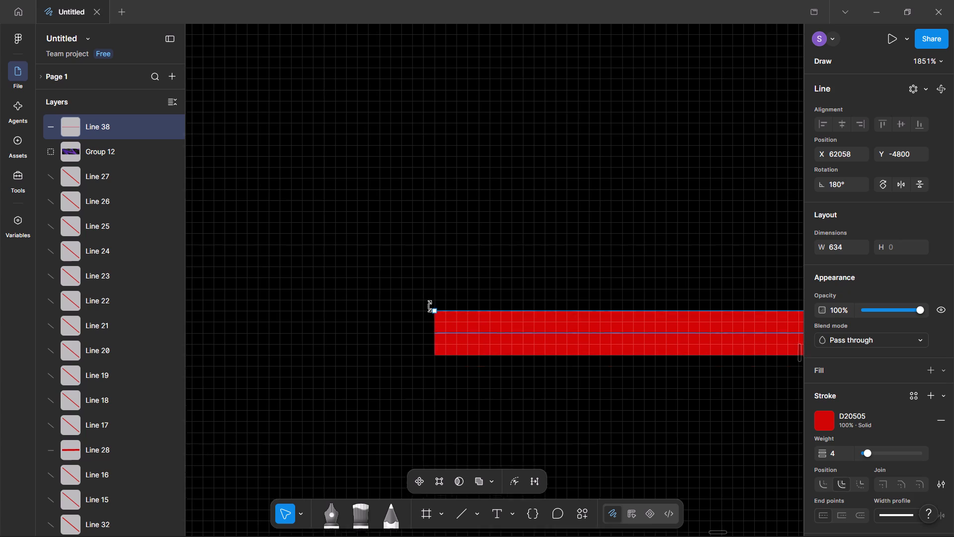
{"action": "scroll", "coordinate": [430, 306], "scroll_direction": "down", "scroll_amount": 20, "text": "ctrl"}
{"action": "scroll", "coordinate": [430, 306], "scroll_direction": "down", "scroll_amount": 1, "text": "ctrl"}
{"action": "scroll", "coordinate": [430, 306], "scroll_direction": "up", "scroll_amount": 11}
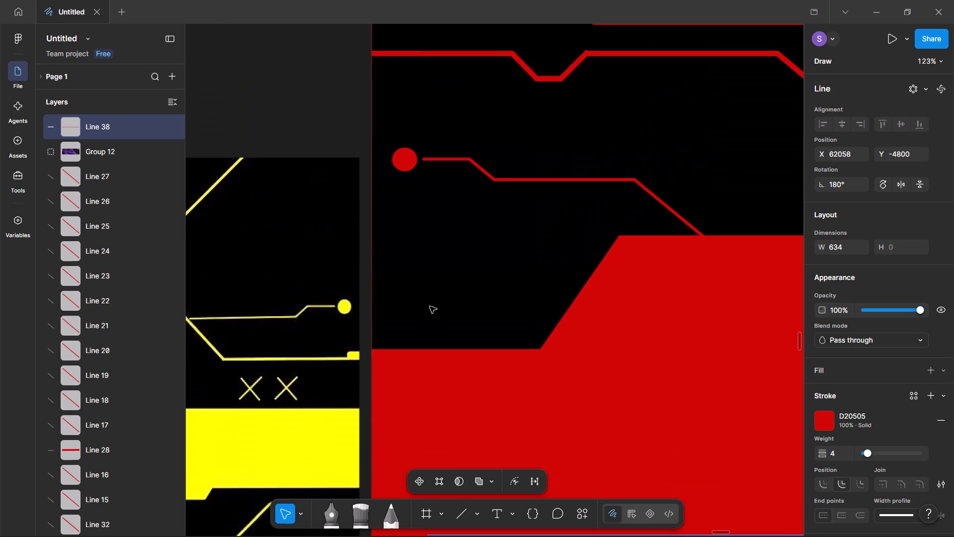
{"action": "scroll", "coordinate": [430, 306], "scroll_direction": "up", "scroll_amount": 6}
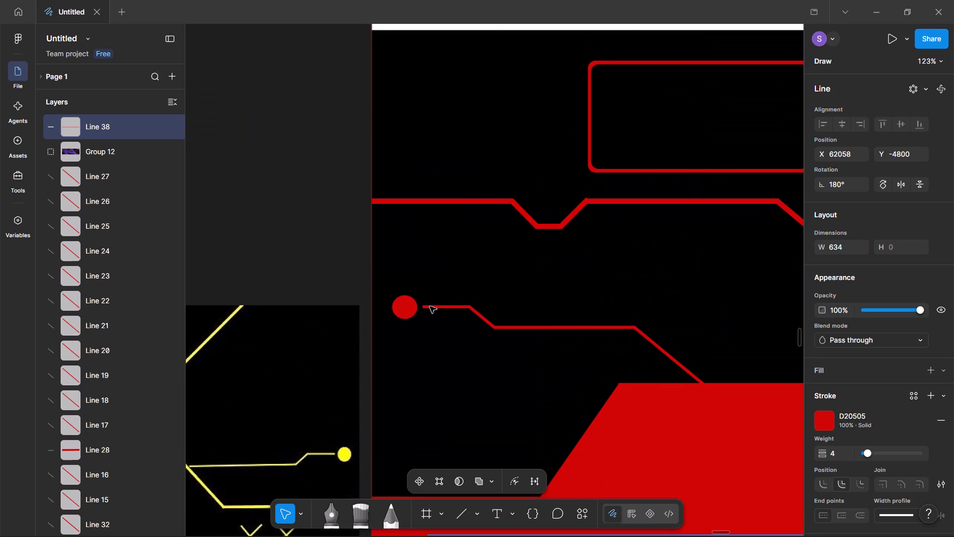
{"action": "scroll", "coordinate": [430, 306], "scroll_direction": "down", "scroll_amount": 18}
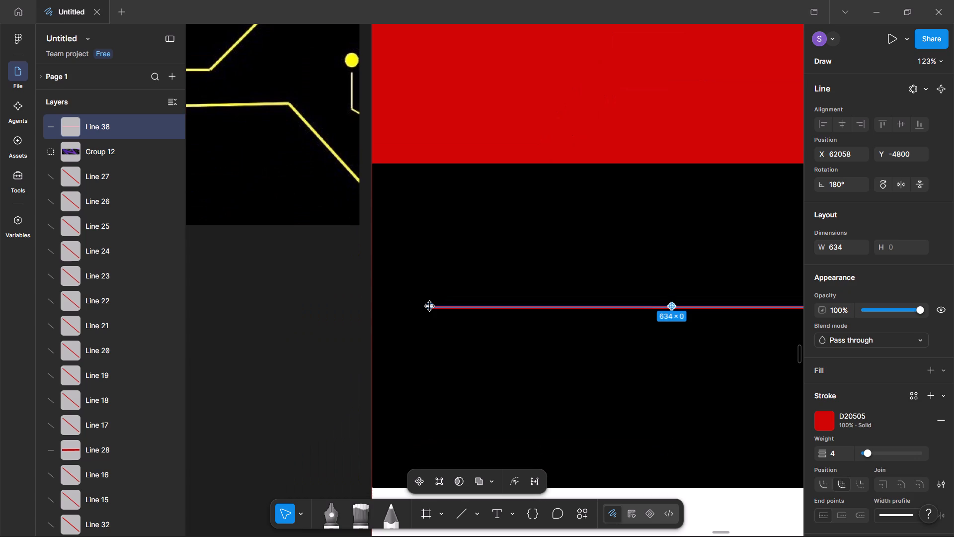
{"action": "scroll", "coordinate": [430, 306], "scroll_direction": "up", "scroll_amount": 15, "text": "ctrl"}
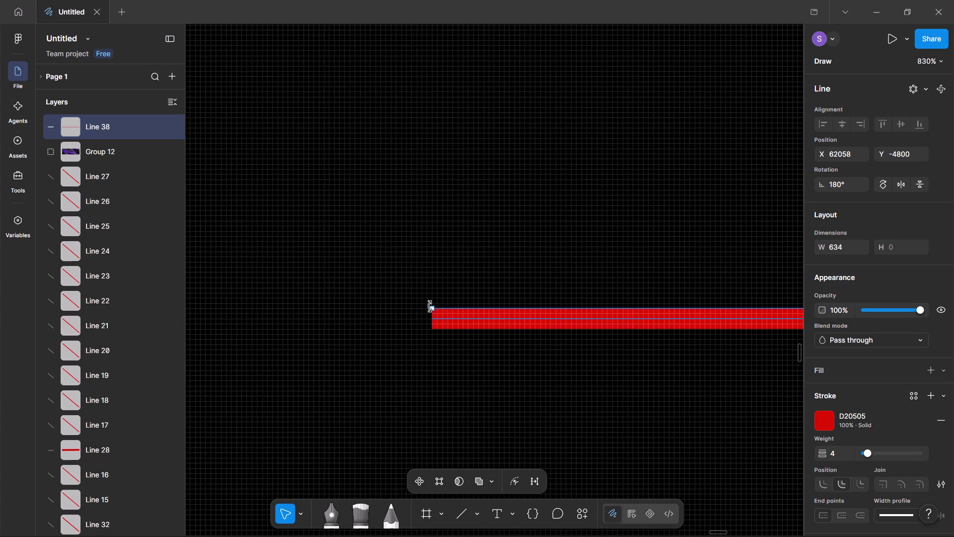
{"action": "scroll", "coordinate": [430, 306], "scroll_direction": "up", "scroll_amount": 8, "text": "ctrl"}
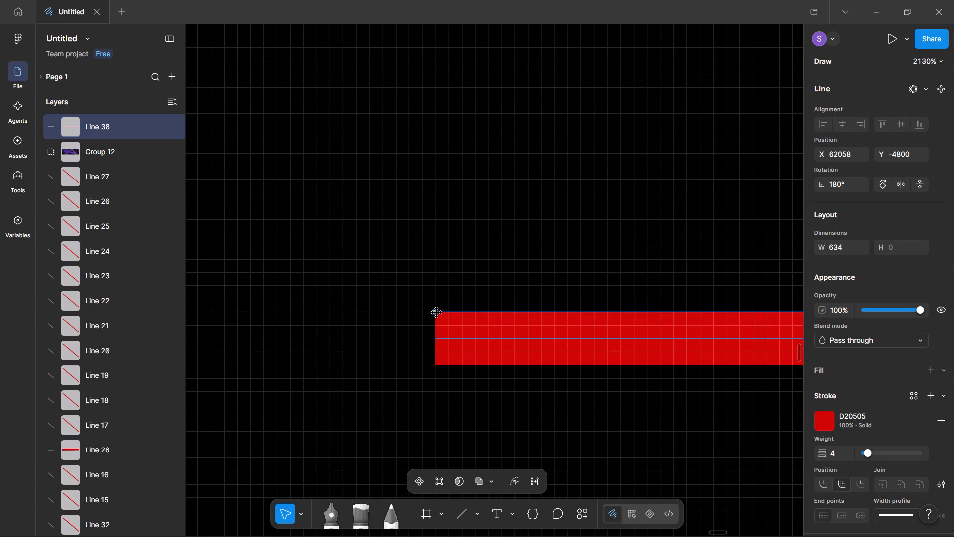
{"action": "left_click_drag", "start_coordinate": [437, 313], "coordinate": [394, 315], "text": "shift"}
Check the lower line's left end against the start of the upper circuit line beside the red circle.
{"action": "scroll", "coordinate": [394, 315], "scroll_direction": "down", "scroll_amount": 5, "text": "ctrl"}
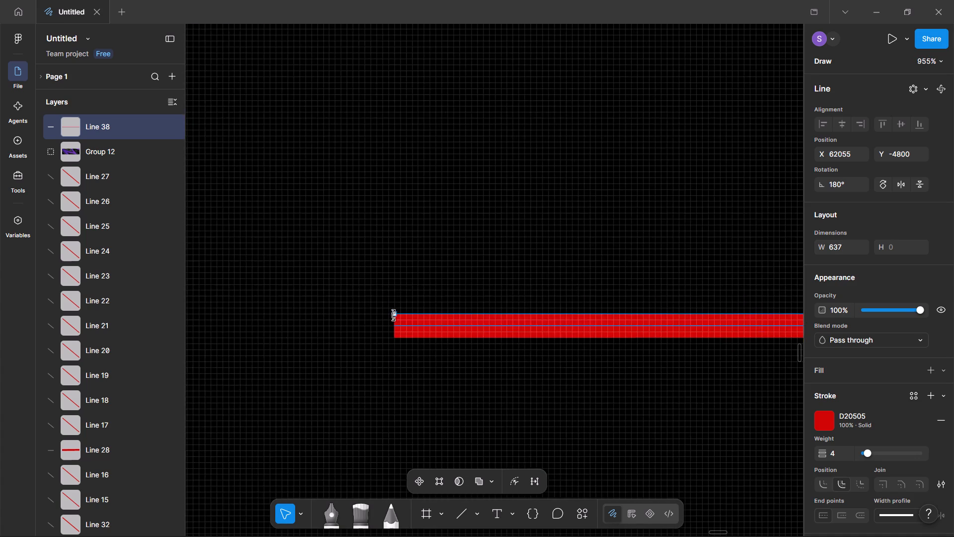
{"action": "scroll", "coordinate": [394, 315], "scroll_direction": "down", "scroll_amount": 15, "text": "ctrl"}
{"action": "scroll", "coordinate": [394, 315], "scroll_direction": "up", "scroll_amount": 1}
{"action": "scroll", "coordinate": [394, 315], "scroll_direction": "down", "scroll_amount": 1}
{"action": "scroll", "coordinate": [394, 315], "scroll_direction": "up", "scroll_amount": 16}
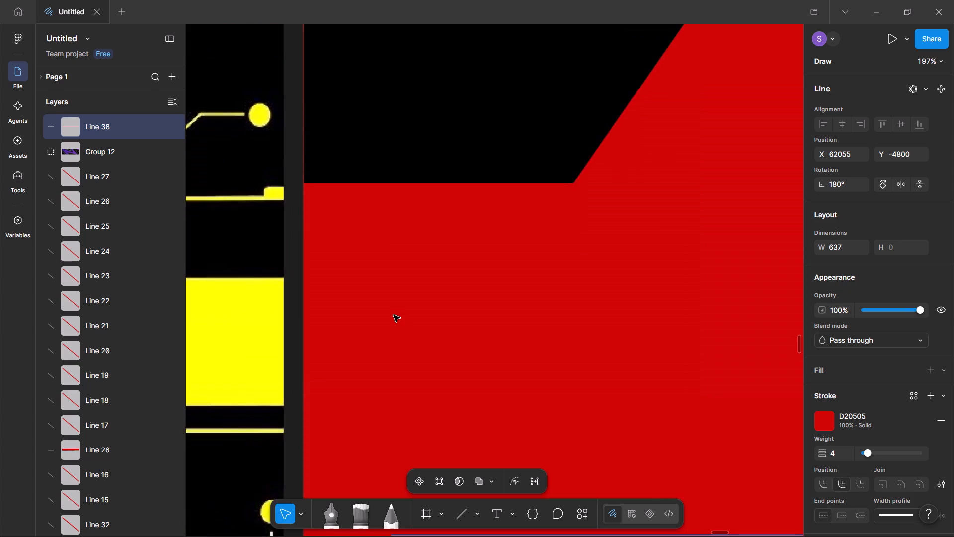
{"action": "scroll", "coordinate": [394, 315], "scroll_direction": "up", "scroll_amount": 9}
{"action": "scroll", "coordinate": [394, 315], "scroll_direction": "down", "scroll_amount": 3}
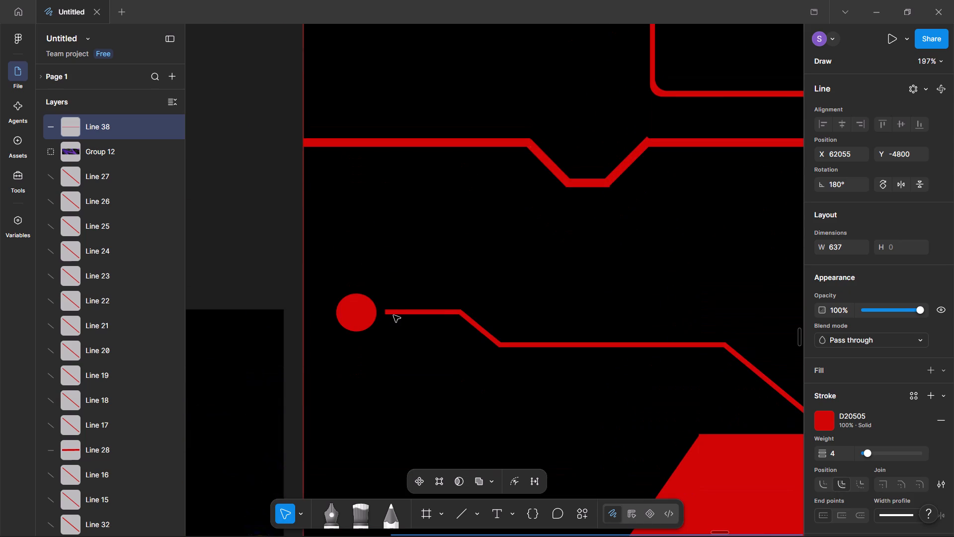
{"action": "scroll", "coordinate": [394, 315], "scroll_direction": "down", "scroll_amount": 16, "text": "ctrl"}
{"action": "scroll", "coordinate": [394, 315], "scroll_direction": "down", "scroll_amount": 2}
{"action": "scroll", "coordinate": [394, 315], "scroll_direction": "up", "scroll_amount": 9}
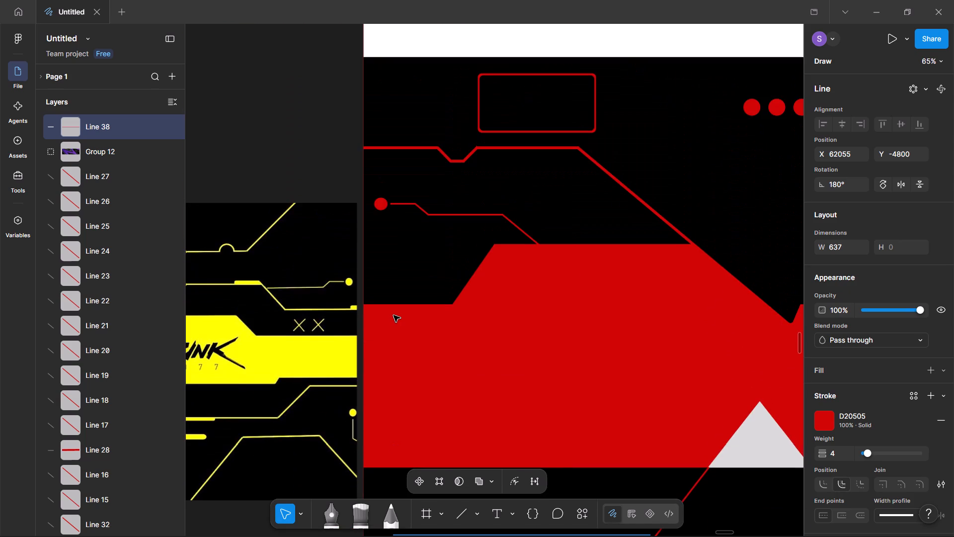
{"action": "scroll", "coordinate": [394, 315], "scroll_direction": "down", "scroll_amount": 7}
{"action": "scroll", "coordinate": [394, 315], "scroll_direction": "up", "scroll_amount": 6}
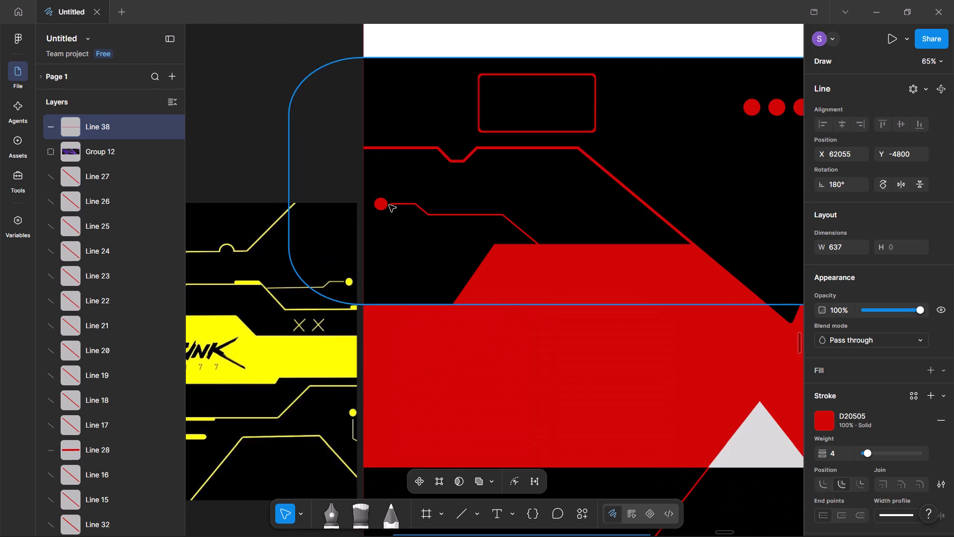
Duplicate the red circle beside the upper circuit line and place the copy at the lower line's left end, about X 52.5, Y 1705.5.
{"action": "left_click", "coordinate": [383, 204]}
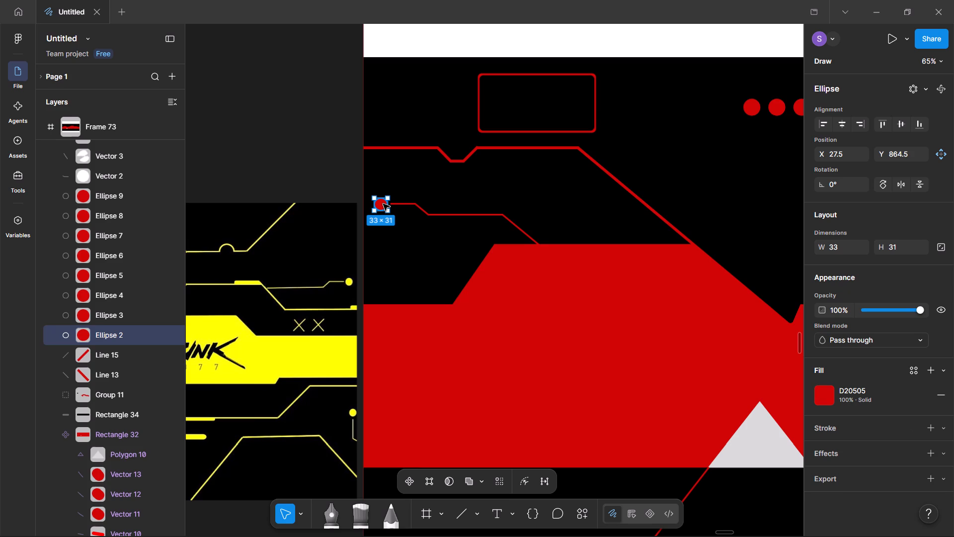
{"action": "key", "text": "ctrl+d"}
{"action": "left_click_drag", "start_coordinate": [383, 204], "coordinate": [387, 275]}
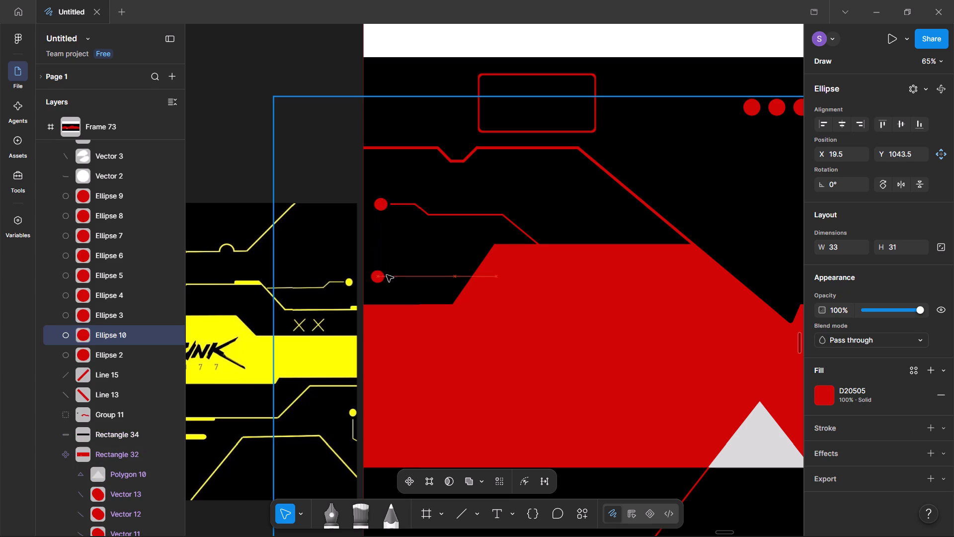
{"action": "left_click_drag", "start_coordinate": [387, 275], "coordinate": [381, 206]}
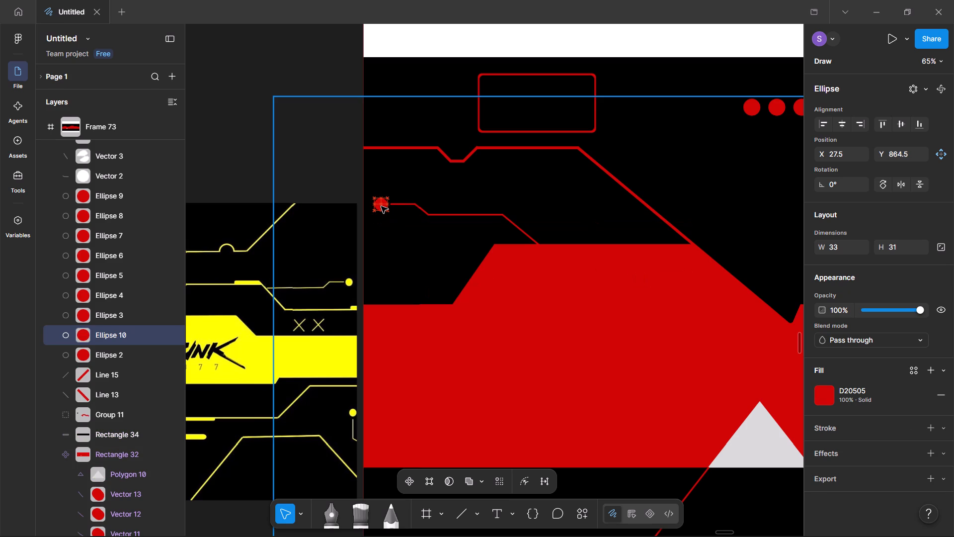
{"action": "left_click_drag", "start_coordinate": [381, 206], "coordinate": [378, 448]}
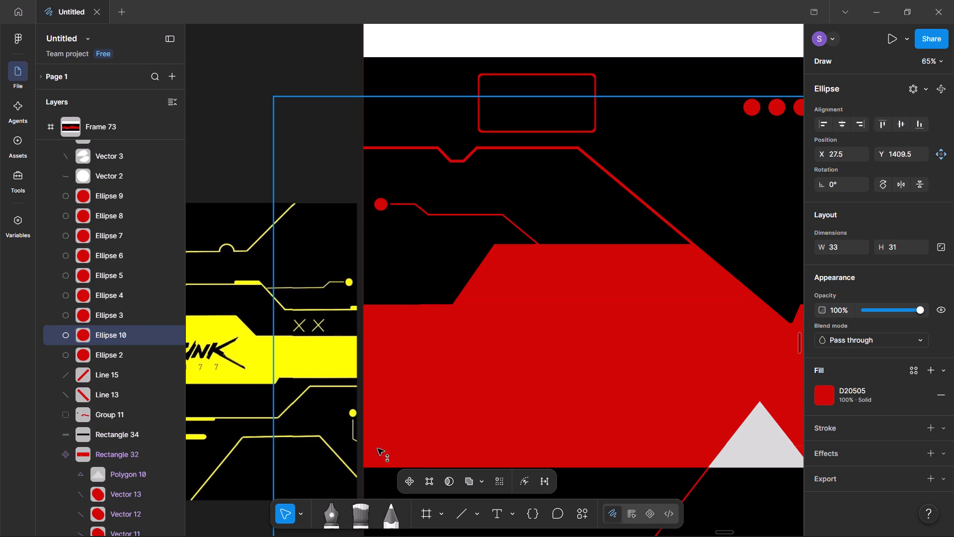
{"action": "left_click_drag", "start_coordinate": [378, 448], "coordinate": [380, 462]}
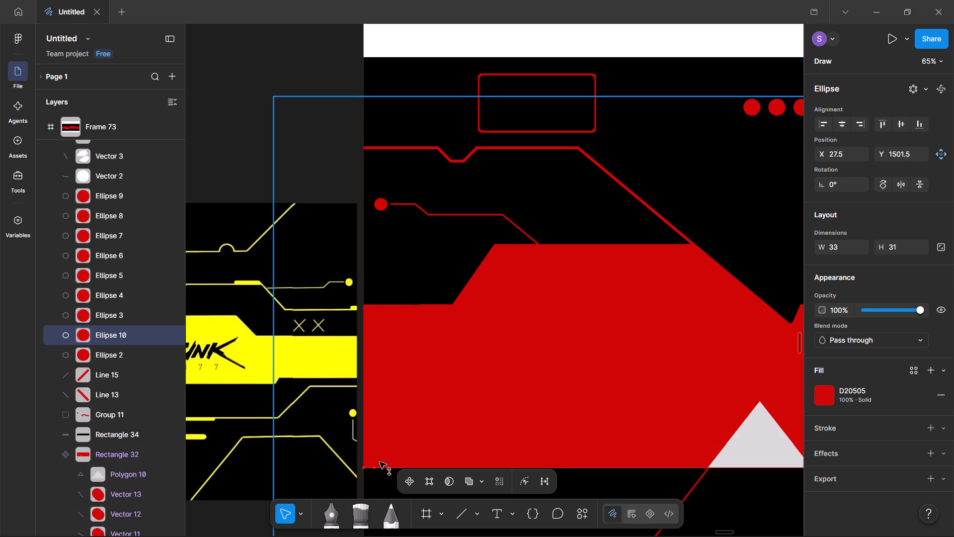
{"action": "left_click_drag", "start_coordinate": [380, 462], "coordinate": [393, 417]}
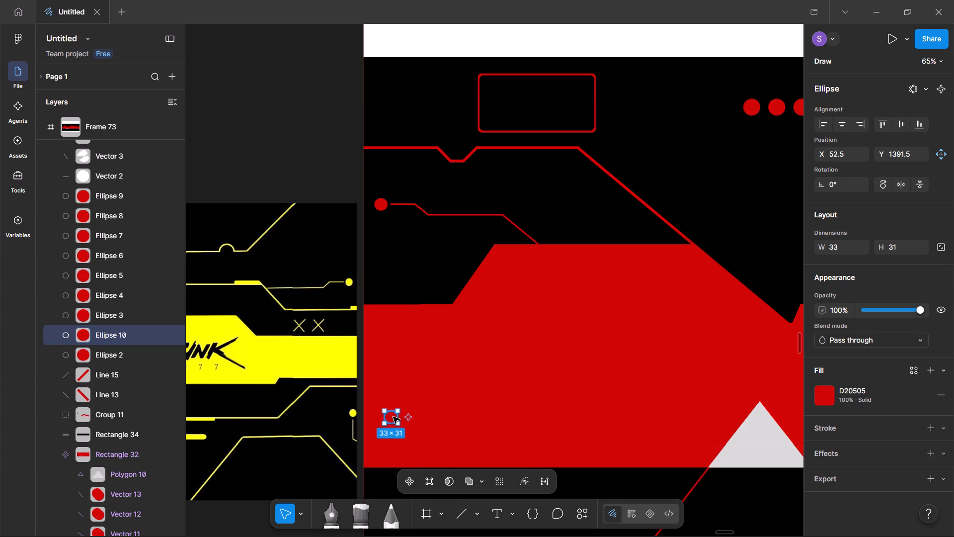
{"action": "scroll", "coordinate": [393, 417], "scroll_direction": "down", "scroll_amount": 4}
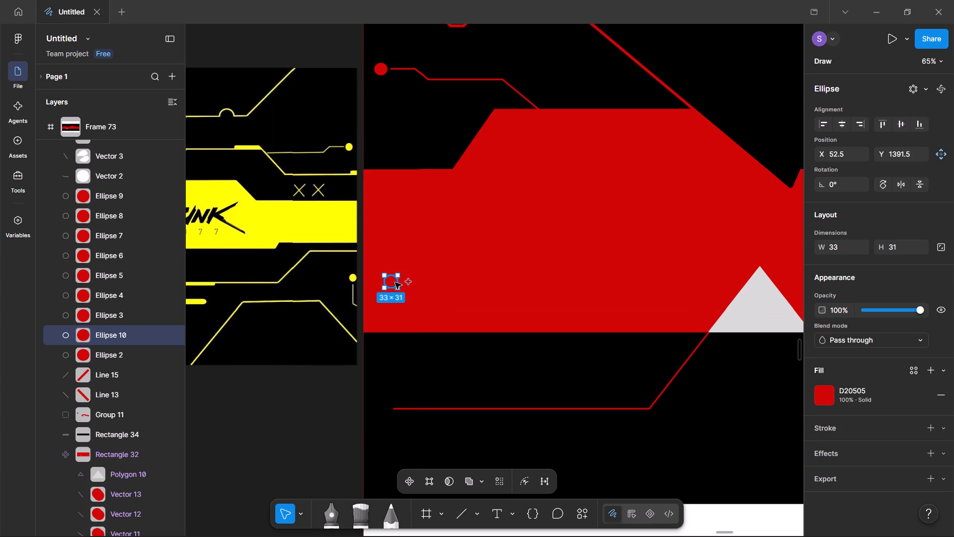
{"action": "left_click_drag", "start_coordinate": [392, 282], "coordinate": [385, 406], "text": "shift"}
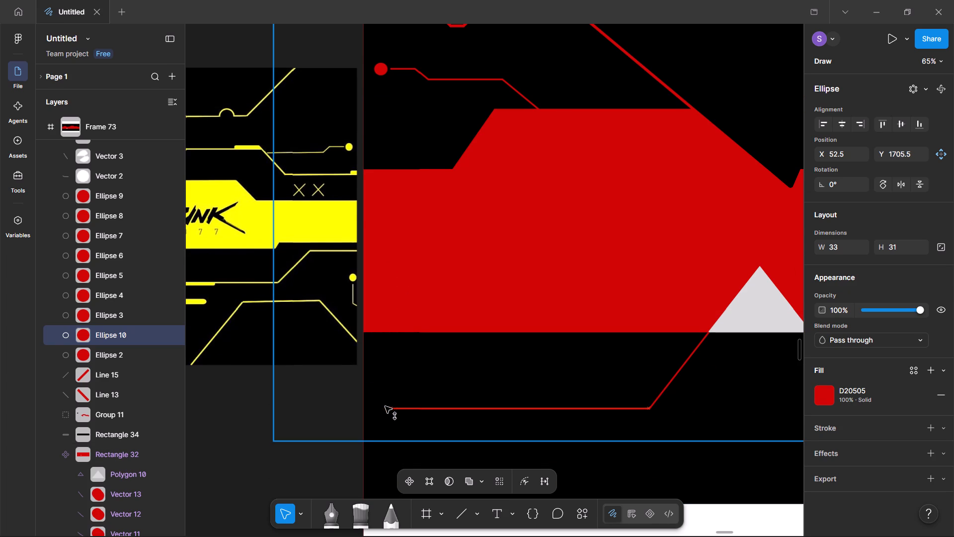
{"action": "left_click_drag", "start_coordinate": [385, 406], "coordinate": [382, 408], "text": "shift"}
Bring the duplicated circle to the front.
{"action": "right_click", "coordinate": [391, 406]}
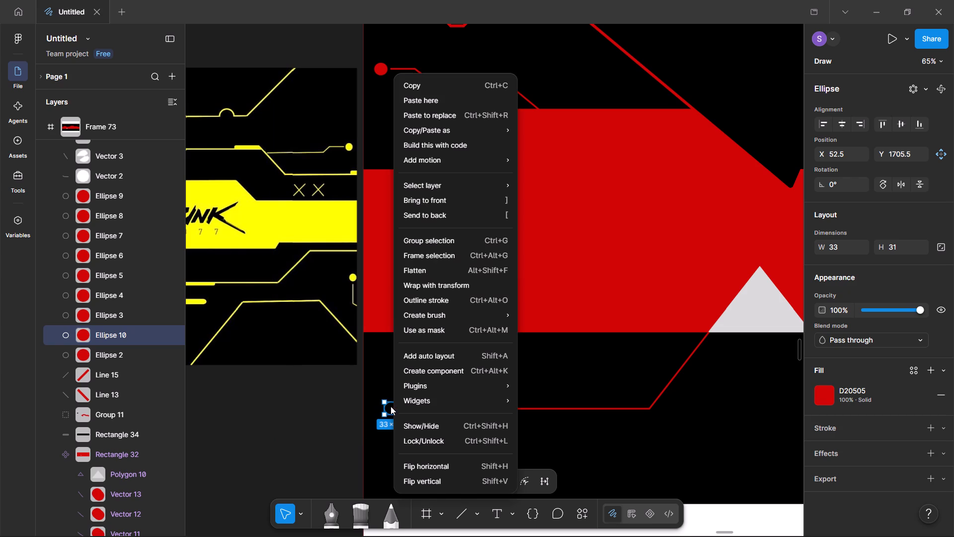
{"action": "left_click", "coordinate": [445, 197]}
Move the duplicated circle left to about X 35.5, level with the lower line and leaving a small gap before it.
{"action": "scroll", "coordinate": [415, 411], "scroll_direction": "up", "scroll_amount": 9, "text": "ctrl"}
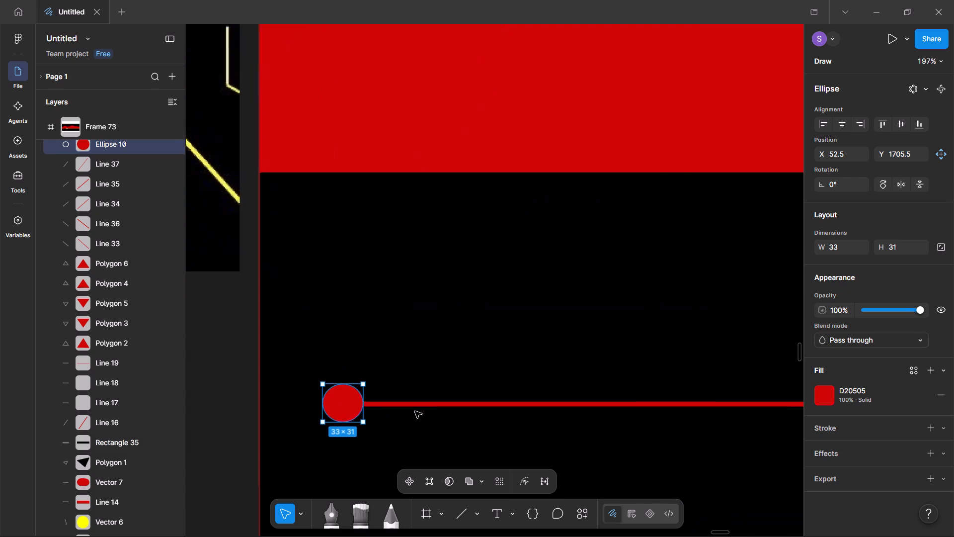
{"action": "scroll", "coordinate": [415, 411], "scroll_direction": "up", "scroll_amount": 3, "text": "ctrl"}
{"action": "left_click_drag", "start_coordinate": [322, 401], "coordinate": [298, 401]}
{"action": "scroll", "coordinate": [446, 363], "scroll_direction": "down", "scroll_amount": 8, "text": "ctrl"}
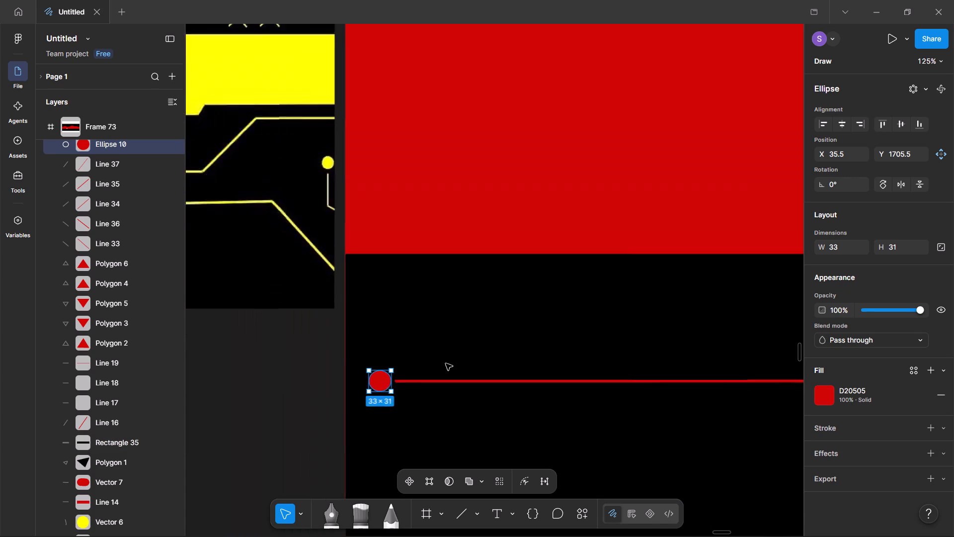
Compare the lower-left circle-ended line and the band notch in the red artwork with the yellow Cyberpunk 2077 reference.
{"action": "scroll", "coordinate": [446, 363], "scroll_direction": "down", "scroll_amount": 1, "text": "ctrl"}
{"action": "scroll", "coordinate": [446, 363], "scroll_direction": "up", "scroll_amount": 5}
{"action": "scroll", "coordinate": [446, 363], "scroll_direction": "down", "scroll_amount": 6}
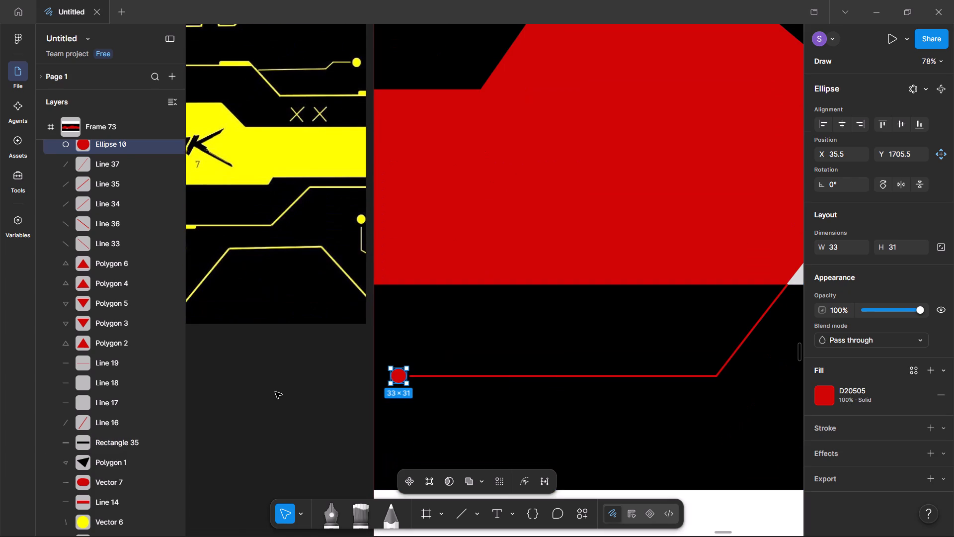
{"action": "left_click", "coordinate": [275, 392]}
{"action": "scroll", "coordinate": [275, 392], "scroll_direction": "down", "scroll_amount": 4, "text": "ctrl"}
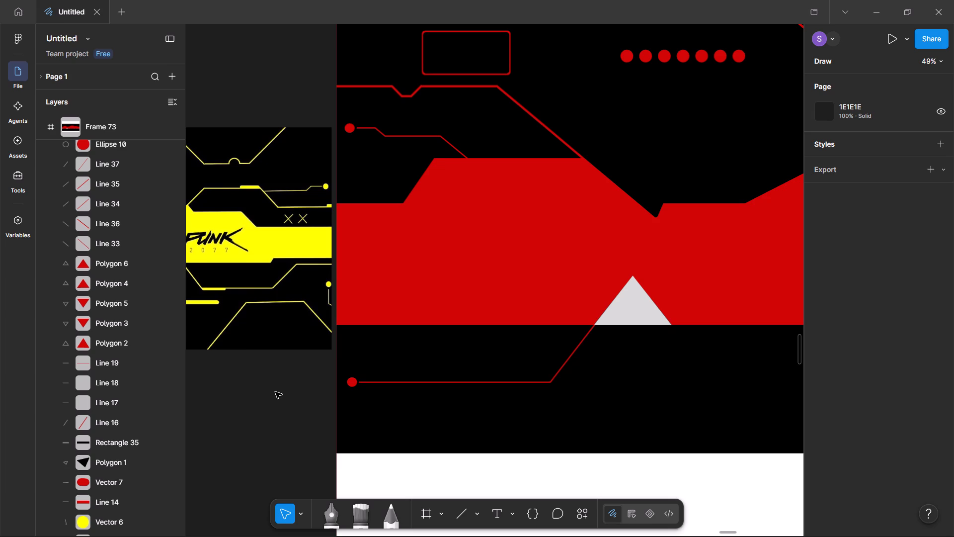
{"action": "key", "text": "h"}
{"action": "left_click_drag", "start_coordinate": [275, 392], "coordinate": [648, 402]}
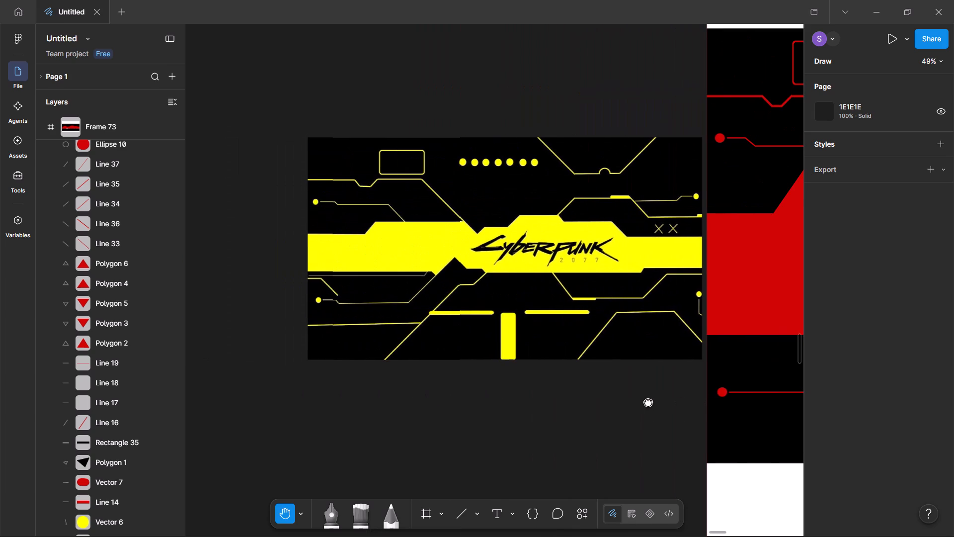
{"action": "left_click_drag", "start_coordinate": [648, 402], "coordinate": [374, 390]}
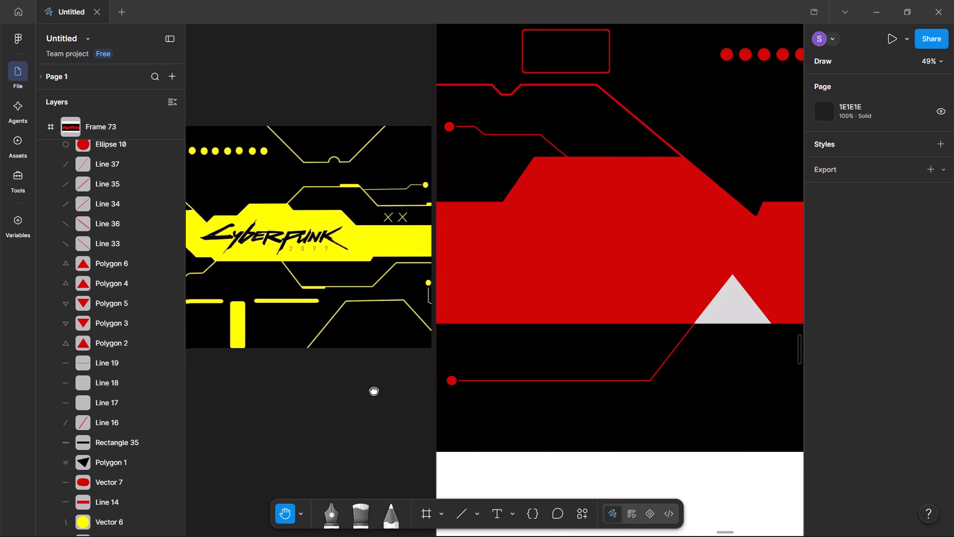
{"action": "left_click_drag", "start_coordinate": [374, 390], "coordinate": [601, 401]}
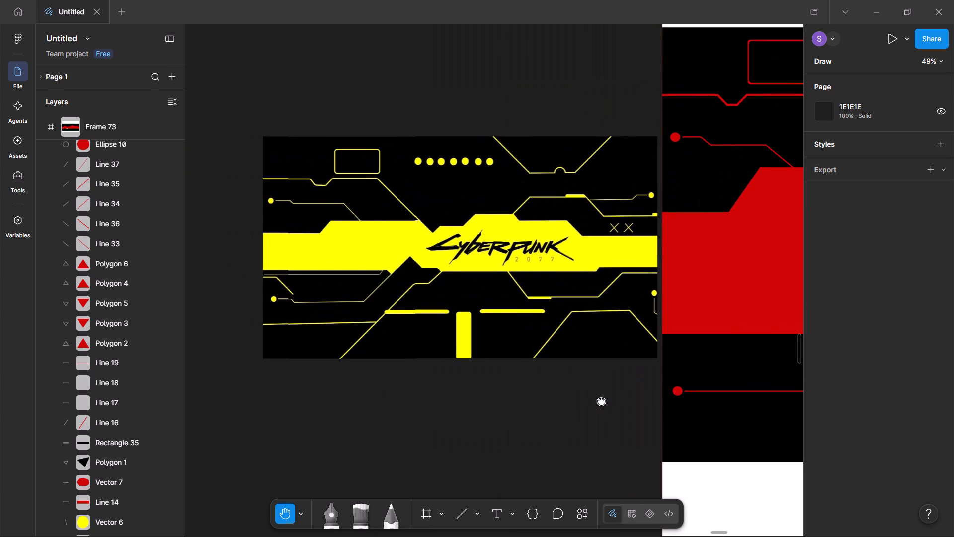
{"action": "left_click_drag", "start_coordinate": [601, 401], "coordinate": [518, 388]}
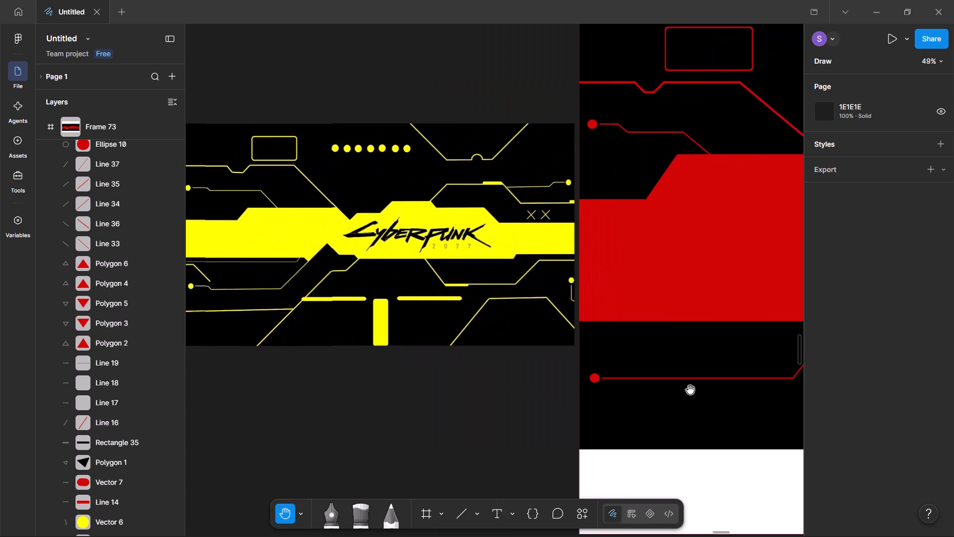
{"action": "scroll", "coordinate": [661, 383], "scroll_direction": "up", "scroll_amount": 10, "text": "ctrl"}
{"action": "scroll", "coordinate": [523, 368], "scroll_direction": "down", "scroll_amount": 7, "text": "ctrl"}
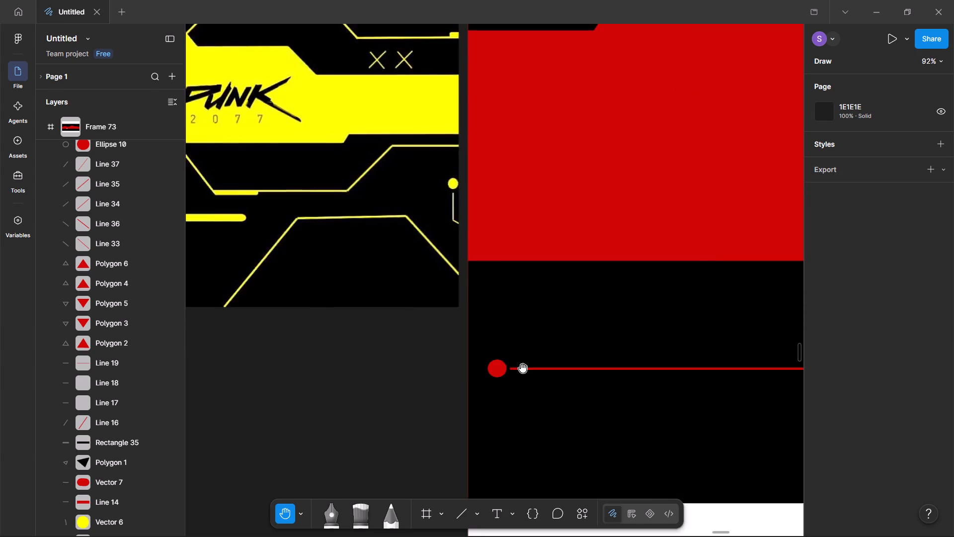
{"action": "scroll", "coordinate": [523, 368], "scroll_direction": "down", "scroll_amount": 5, "text": "ctrl"}
{"action": "left_click_drag", "start_coordinate": [594, 366], "coordinate": [521, 367]}
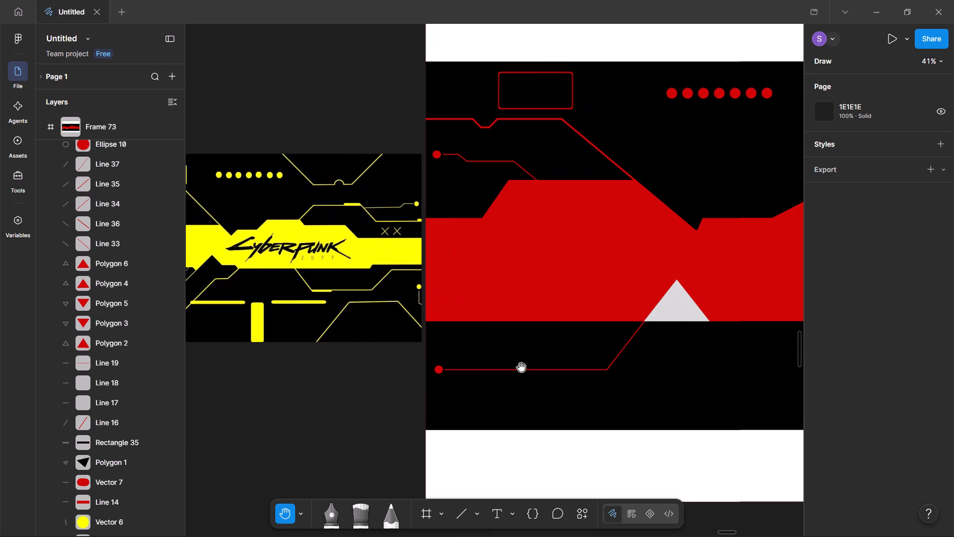
{"action": "left_click_drag", "start_coordinate": [521, 367], "coordinate": [573, 367]}
{"action": "left_click_drag", "start_coordinate": [532, 361], "coordinate": [481, 367]}
{"action": "left_click_drag", "start_coordinate": [431, 368], "coordinate": [372, 369]}
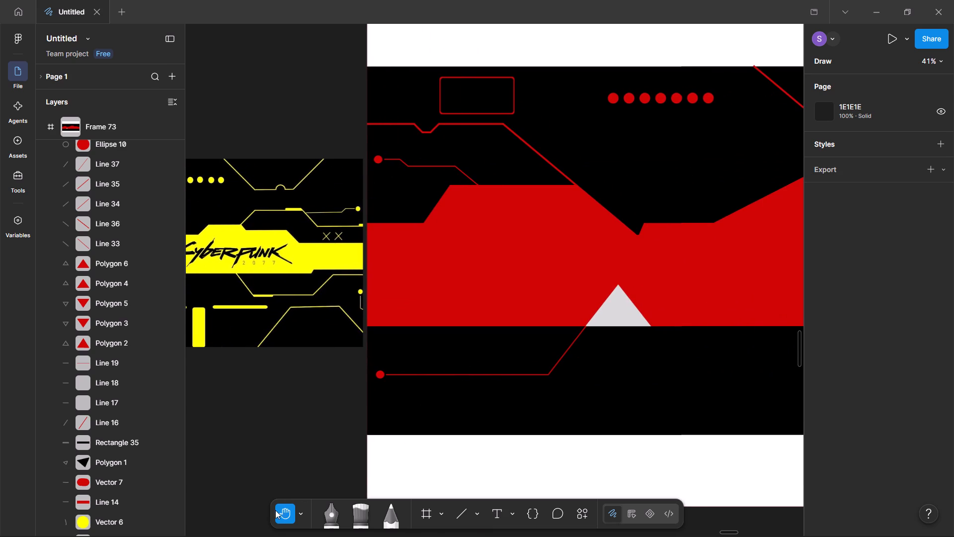
Fill the light grey triangle at the red band's lower edge with black, 000000, sampled from the artwork's background.
{"action": "left_click", "coordinate": [300, 511]}
{"action": "left_click", "coordinate": [343, 460]}
{"action": "left_click", "coordinate": [627, 302]}
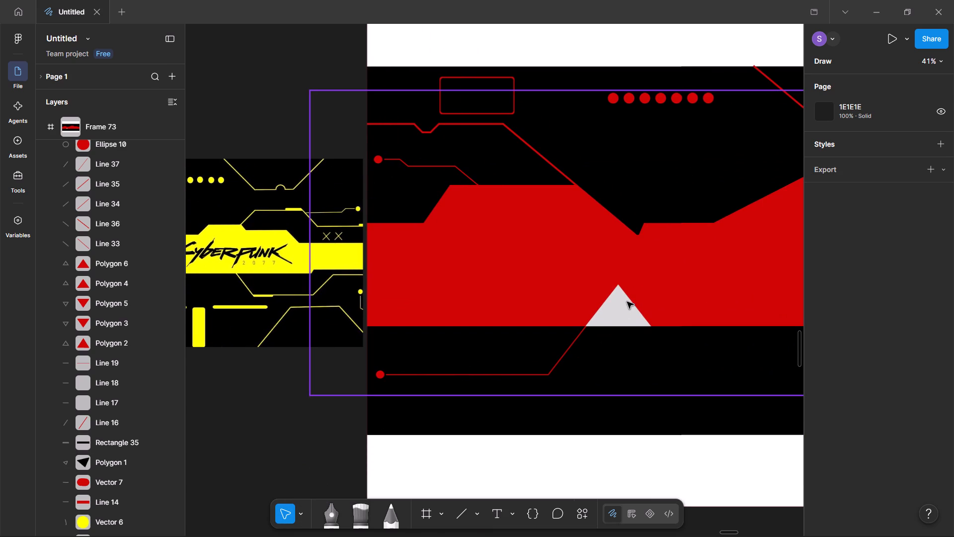
{"action": "left_click", "coordinate": [622, 302]}
{"action": "double_click", "coordinate": [613, 303]}
{"action": "left_click", "coordinate": [613, 303]}
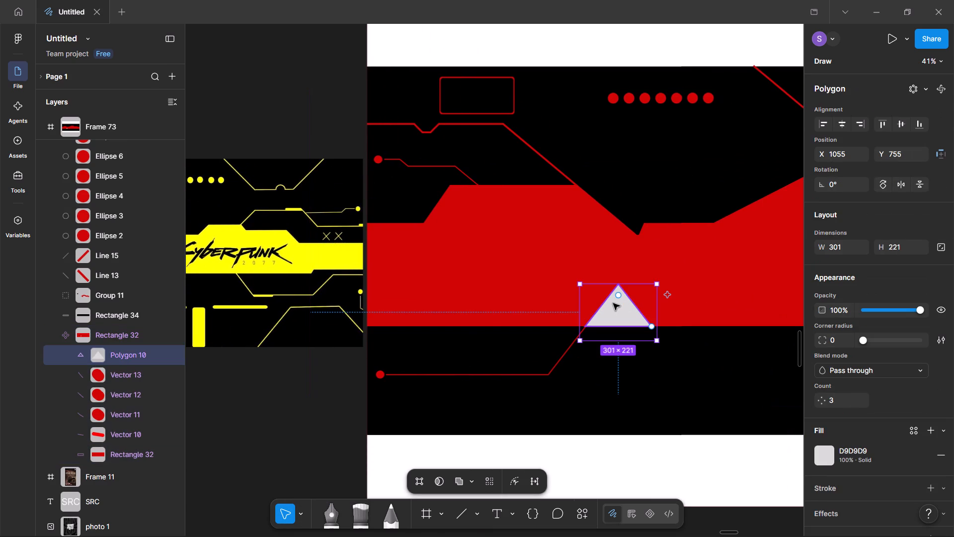
{"action": "left_click", "coordinate": [839, 462]}
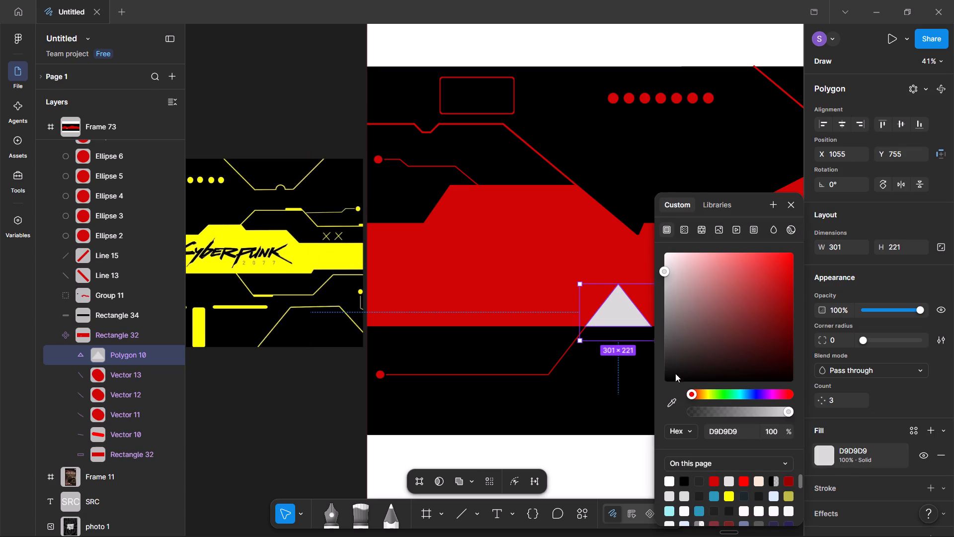
{"action": "left_click", "coordinate": [668, 402]}
{"action": "left_click", "coordinate": [597, 400]}
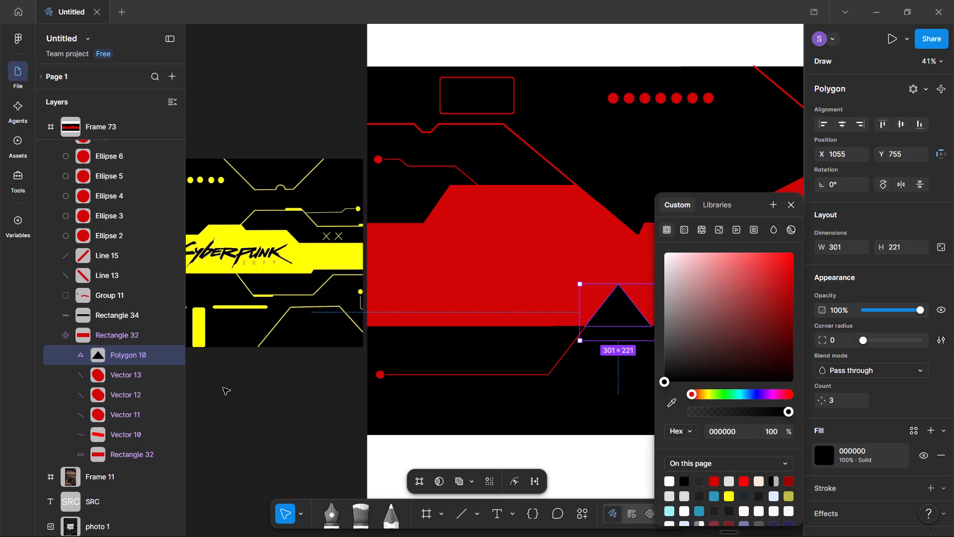
{"action": "left_click", "coordinate": [223, 388]}
{"action": "left_click", "coordinate": [223, 388]}
Move the black triangle to X 1060, Y 755 so its slanted edge meets the right side of the diagonal line.
{"action": "scroll", "coordinate": [629, 356], "scroll_direction": "up", "scroll_amount": 2, "text": "ctrl"}
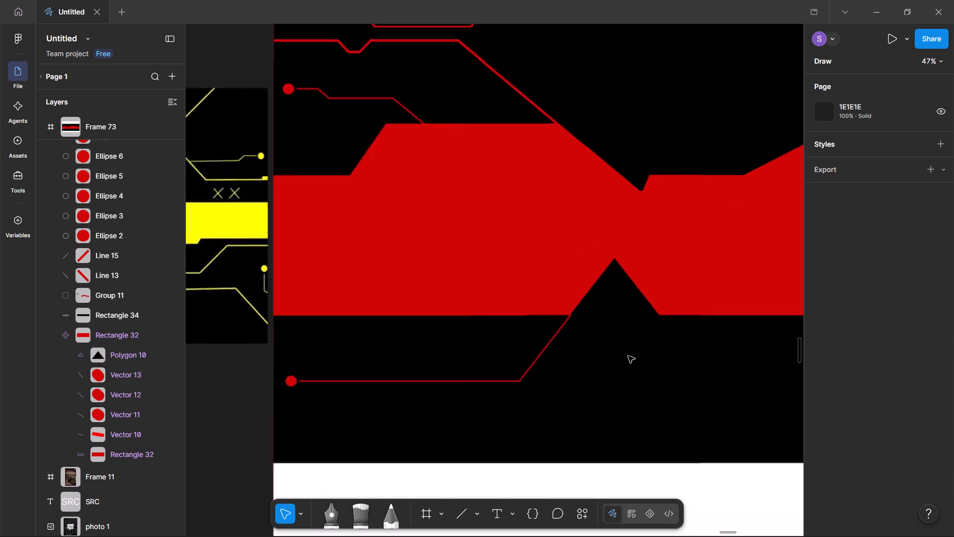
{"action": "scroll", "coordinate": [628, 356], "scroll_direction": "up", "scroll_amount": 11, "text": "ctrl"}
{"action": "scroll", "coordinate": [569, 309], "scroll_direction": "up", "scroll_amount": 7, "text": "ctrl"}
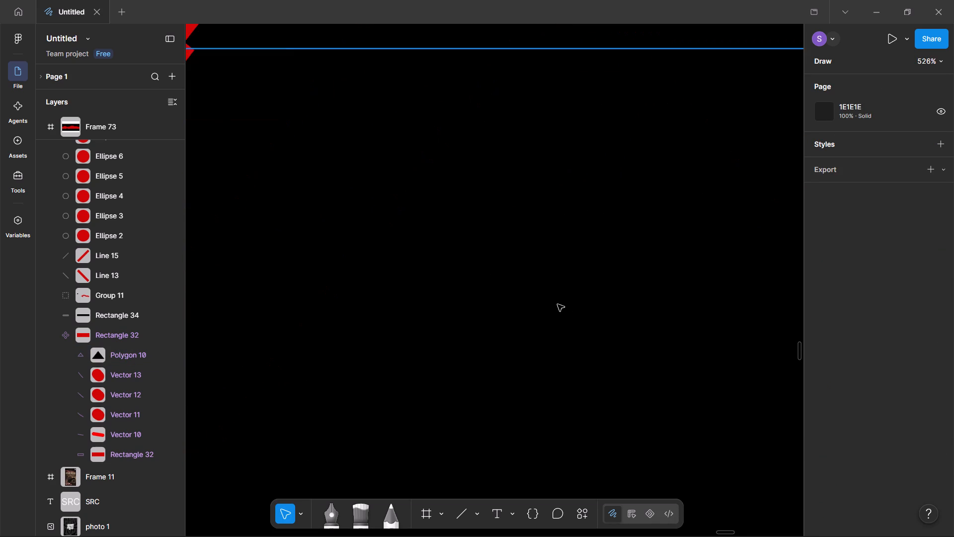
{"action": "scroll", "coordinate": [557, 304], "scroll_direction": "up", "scroll_amount": 5}
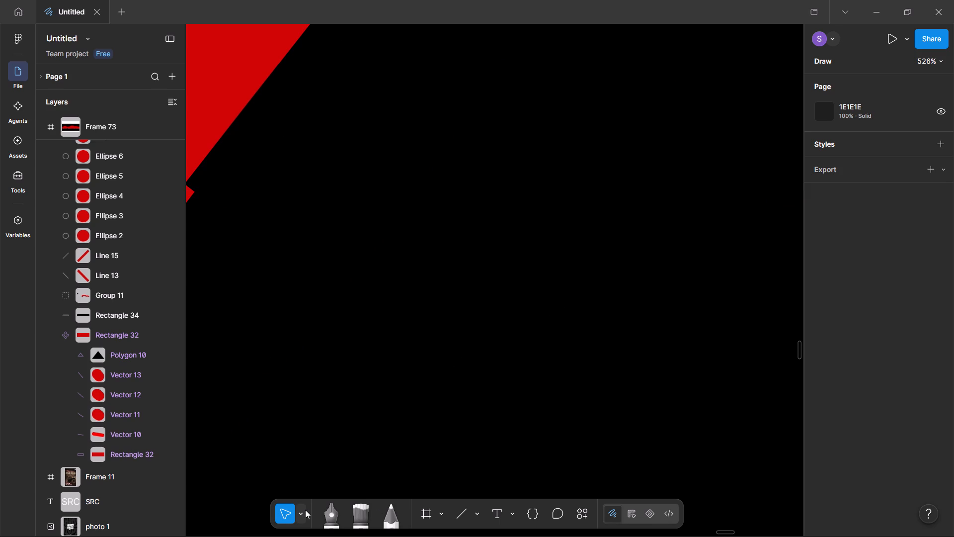
{"action": "key", "text": "h"}
{"action": "left_click_drag", "start_coordinate": [373, 429], "coordinate": [630, 454]}
{"action": "left_click", "coordinate": [573, 126]}
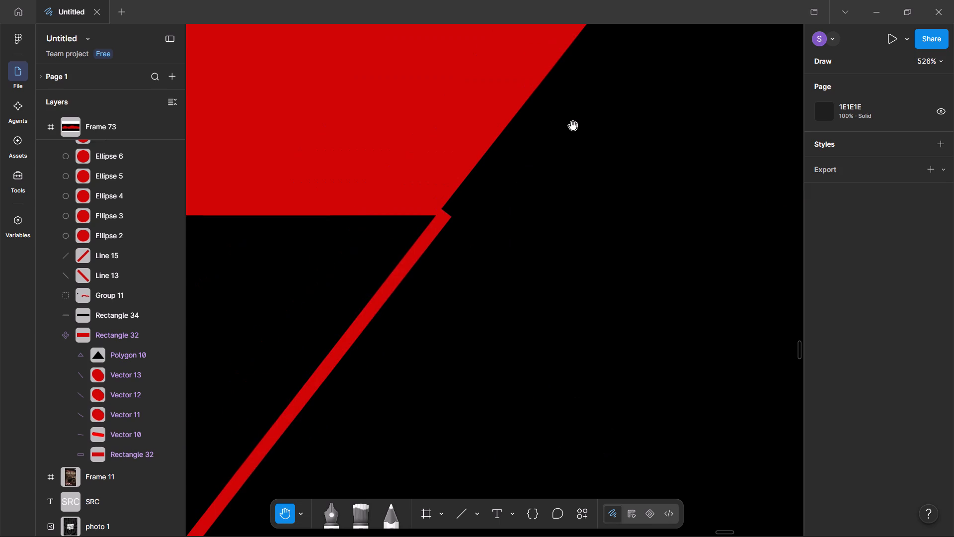
{"action": "left_click", "coordinate": [299, 509]}
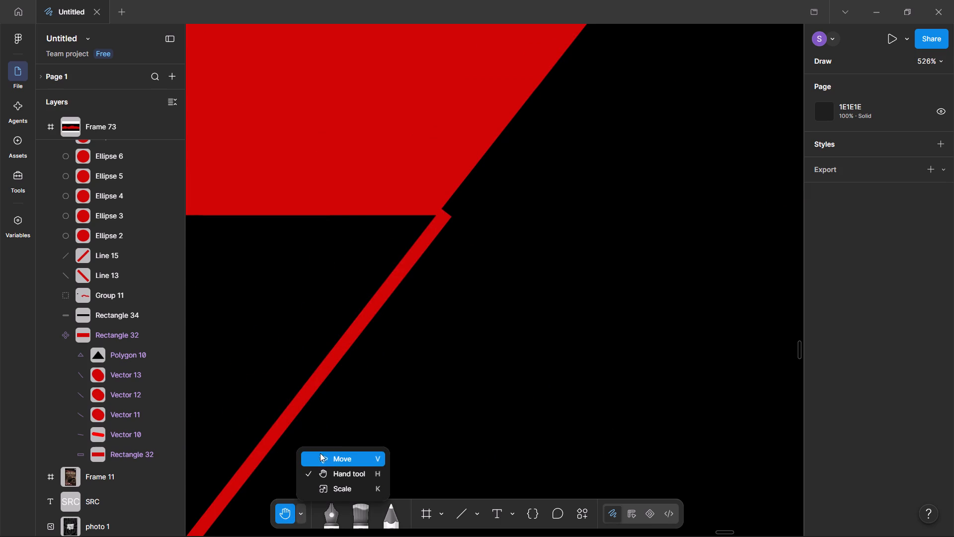
{"action": "left_click", "coordinate": [321, 463]}
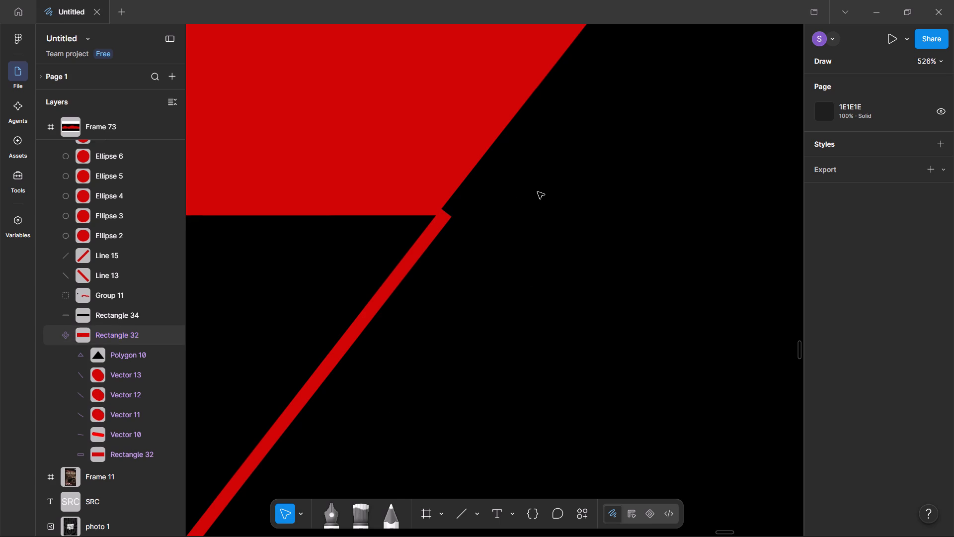
{"action": "scroll", "coordinate": [552, 206], "scroll_direction": "up", "scroll_amount": 5}
{"action": "scroll", "coordinate": [613, 269], "scroll_direction": "down", "scroll_amount": 4}
{"action": "double_click", "coordinate": [557, 234]}
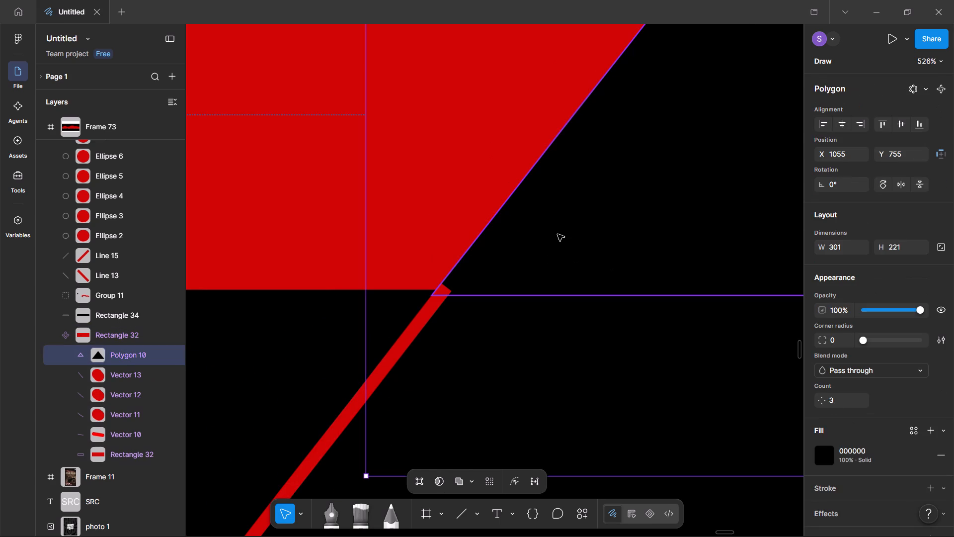
{"action": "left_click_drag", "start_coordinate": [576, 227], "coordinate": [594, 230]}
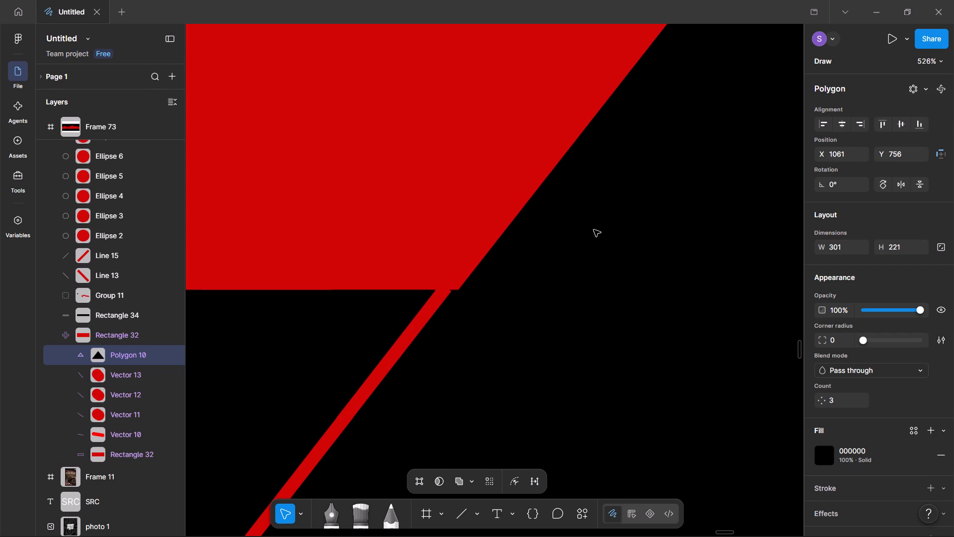
{"action": "left_click_drag", "start_coordinate": [594, 230], "coordinate": [586, 227]}
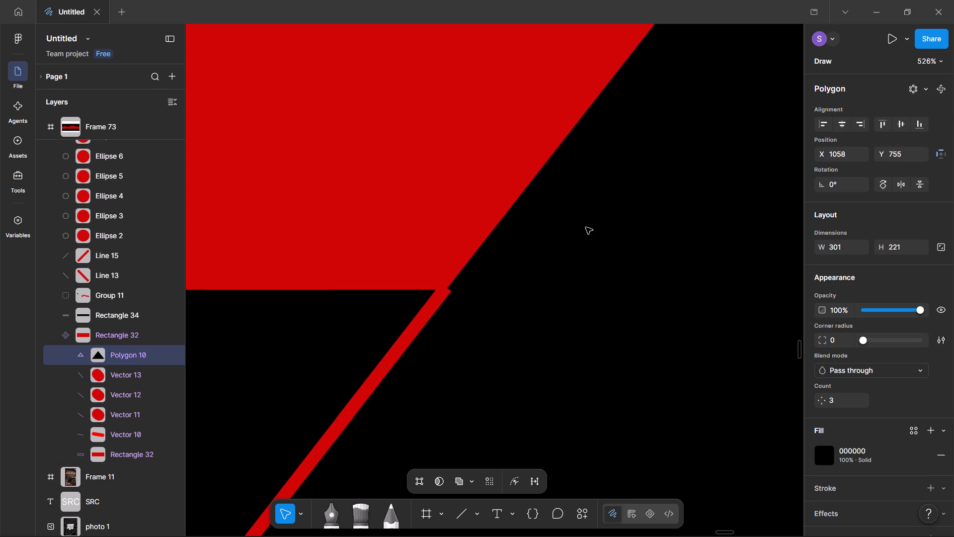
{"action": "left_click_drag", "start_coordinate": [586, 227], "coordinate": [582, 227]}
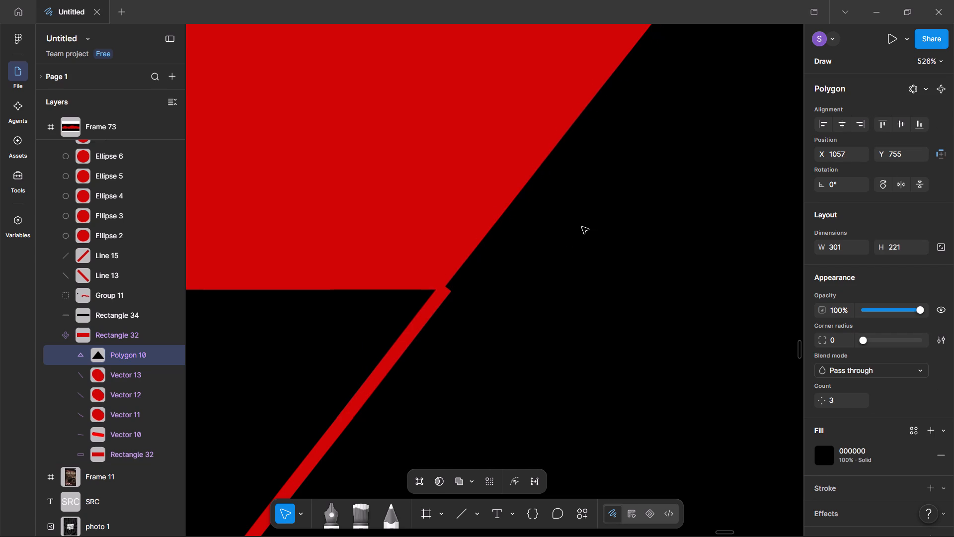
{"action": "left_click_drag", "start_coordinate": [582, 227], "coordinate": [587, 228]}
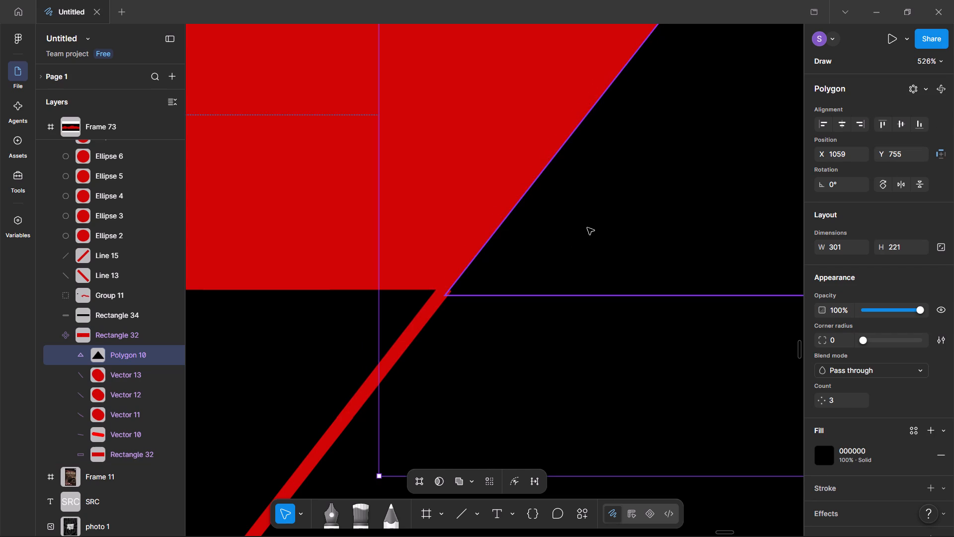
{"action": "key", "text": "Right"}
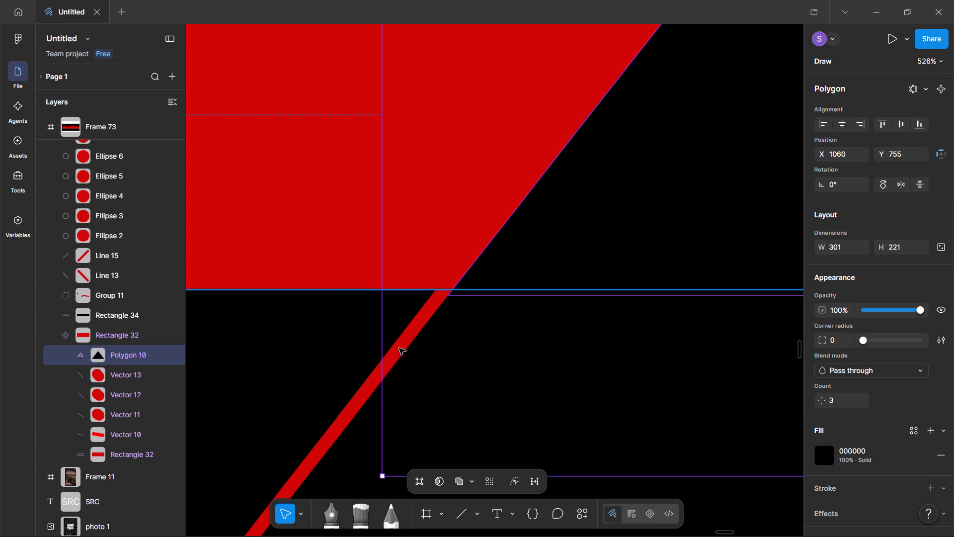
Extend the lower diagonal line's upper end slightly into the red band's corner beside the black triangle, keeping its slope.
{"action": "left_click", "coordinate": [371, 388]}
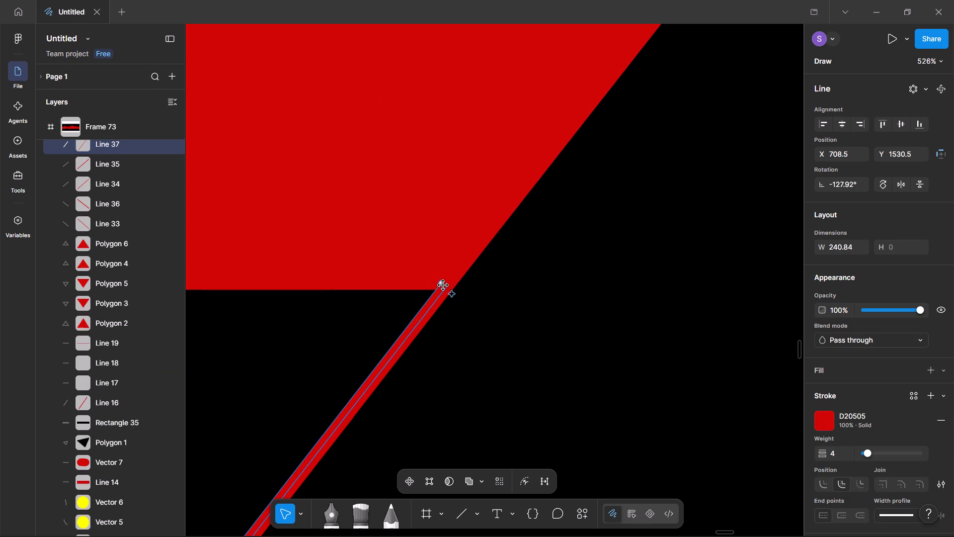
{"action": "left_click_drag", "start_coordinate": [443, 285], "coordinate": [431, 277], "text": "shift"}
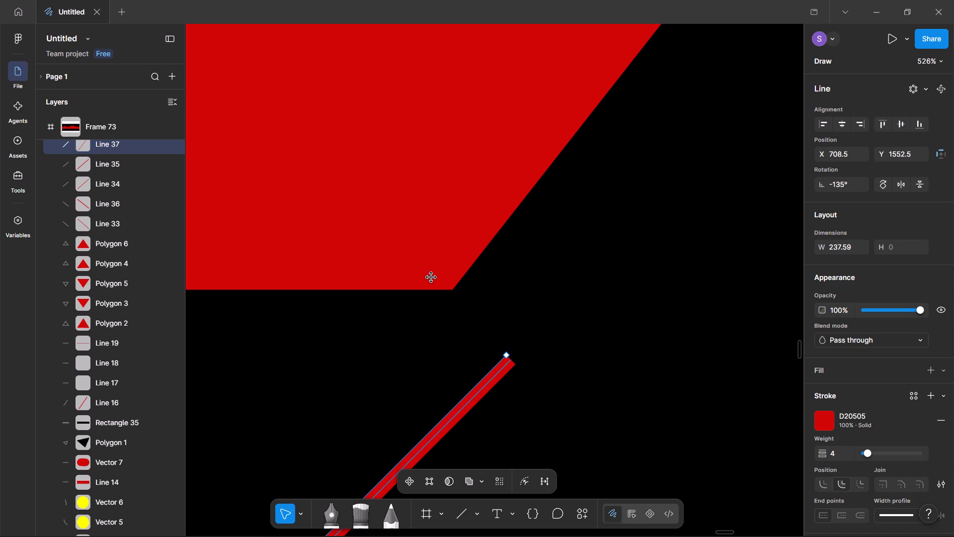
{"action": "left_click_drag", "start_coordinate": [431, 277], "coordinate": [429, 277], "text": "shift"}
{"action": "key", "text": "ctrl+z"}
{"action": "left_click_drag", "start_coordinate": [441, 283], "coordinate": [443, 277]}
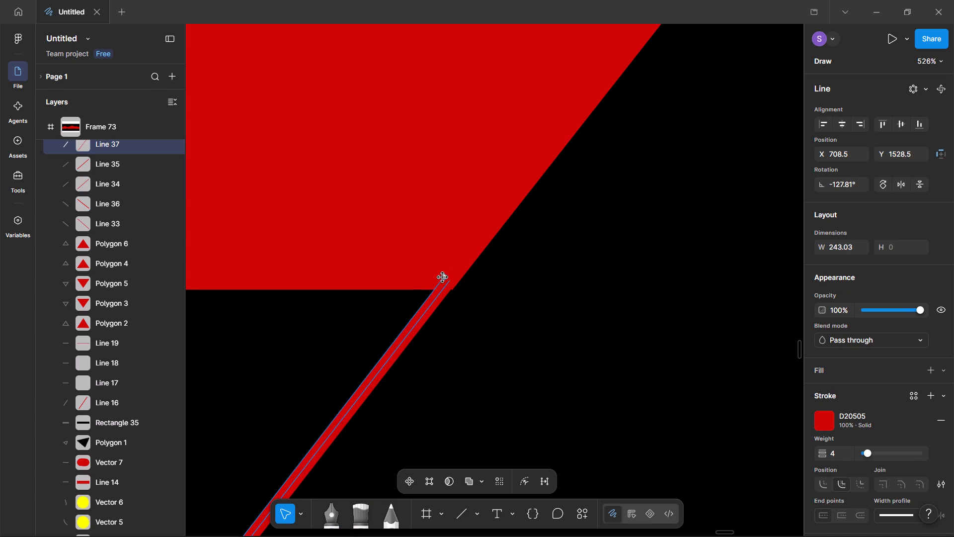
{"action": "left_click_drag", "start_coordinate": [443, 277], "coordinate": [447, 272]}
{"action": "left_click", "coordinate": [483, 353]}
Examine the whole artwork in Frame 73 and the lower diagonal line's join with the black notch.
{"action": "left_click", "coordinate": [369, 158]}
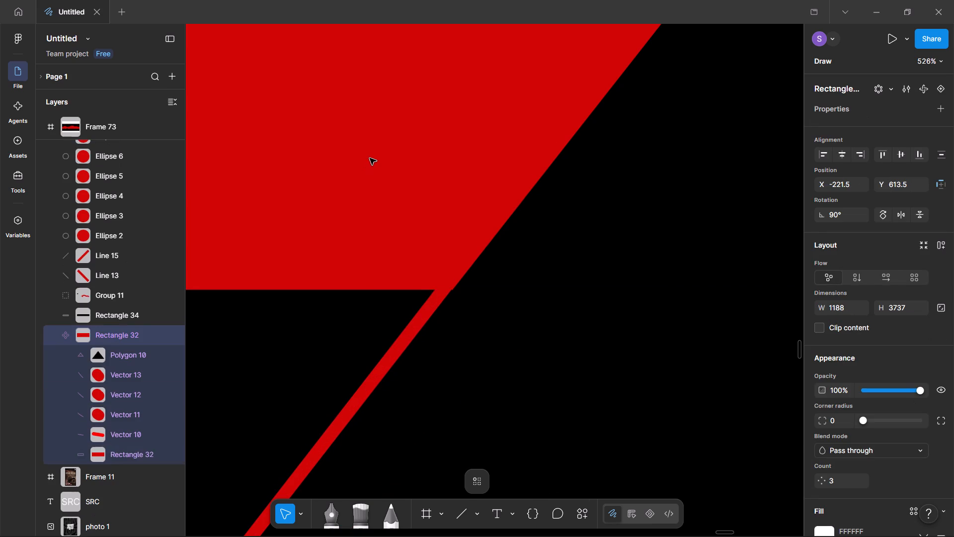
{"action": "scroll", "coordinate": [370, 158], "scroll_direction": "down", "scroll_amount": 17, "text": "ctrl"}
{"action": "scroll", "coordinate": [370, 159], "scroll_direction": "down", "scroll_amount": 16, "text": "ctrl"}
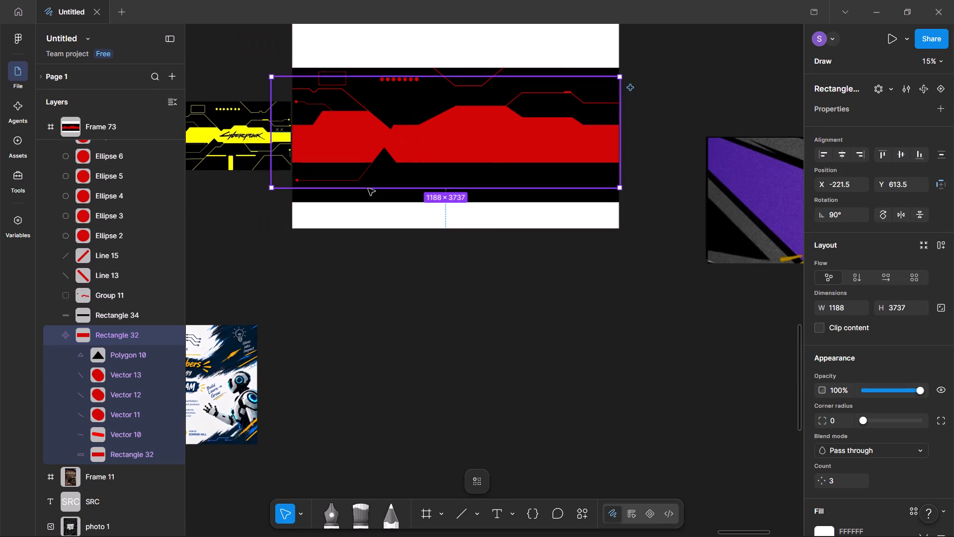
{"action": "left_click", "coordinate": [428, 304]}
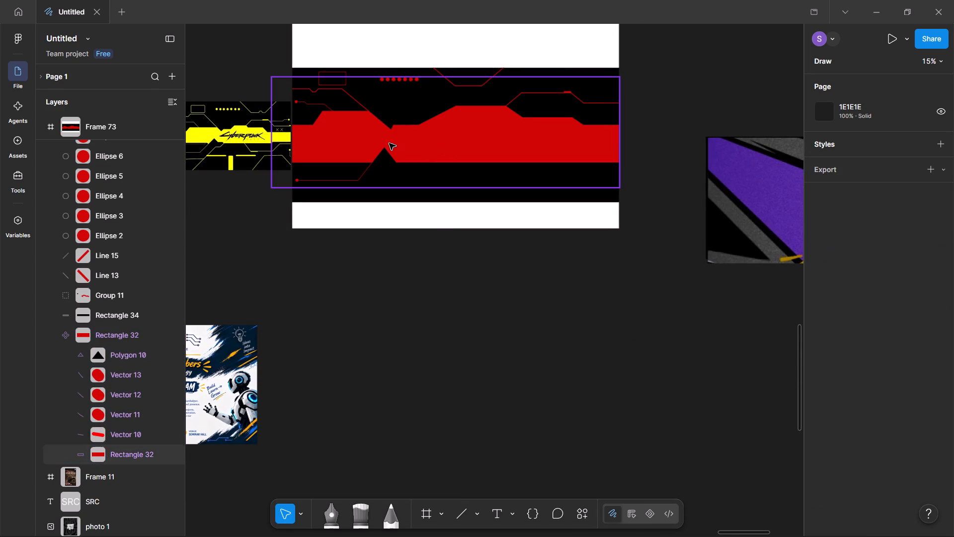
{"action": "scroll", "coordinate": [389, 143], "scroll_direction": "up", "scroll_amount": 8, "text": "ctrl"}
{"action": "scroll", "coordinate": [339, 148], "scroll_direction": "down", "scroll_amount": 7, "text": "ctrl"}
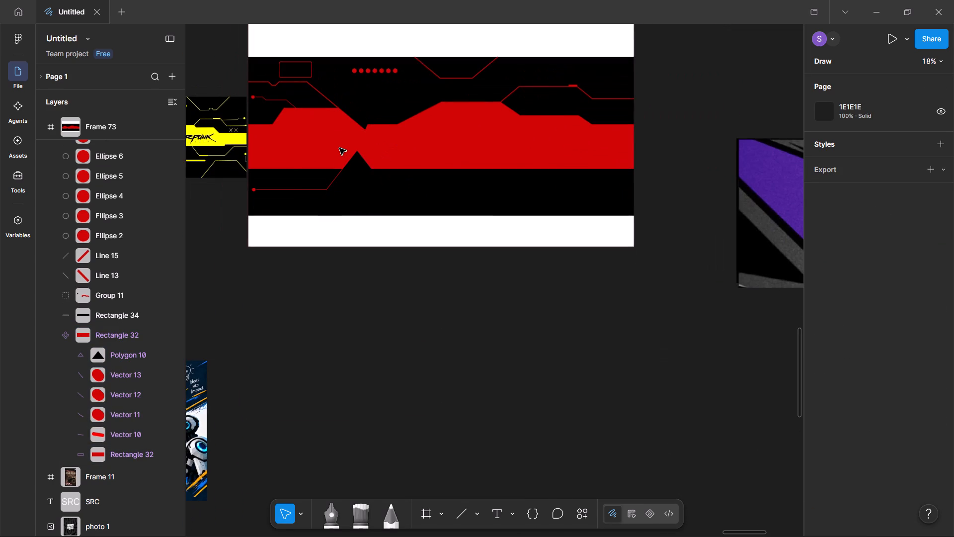
{"action": "scroll", "coordinate": [321, 157], "scroll_direction": "up", "scroll_amount": 8, "text": "ctrl"}
{"action": "scroll", "coordinate": [343, 260], "scroll_direction": "up", "scroll_amount": 7, "text": "ctrl"}
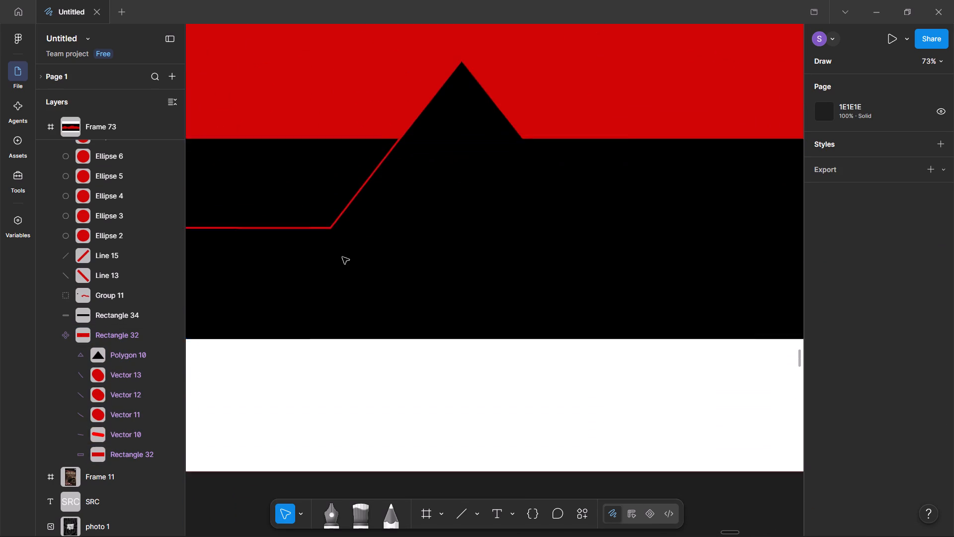
{"action": "scroll", "coordinate": [342, 257], "scroll_direction": "up", "scroll_amount": 1, "text": "ctrl"}
{"action": "scroll", "coordinate": [336, 217], "scroll_direction": "down", "scroll_amount": 16, "text": "ctrl"}
{"action": "left_click", "coordinate": [373, 322]}
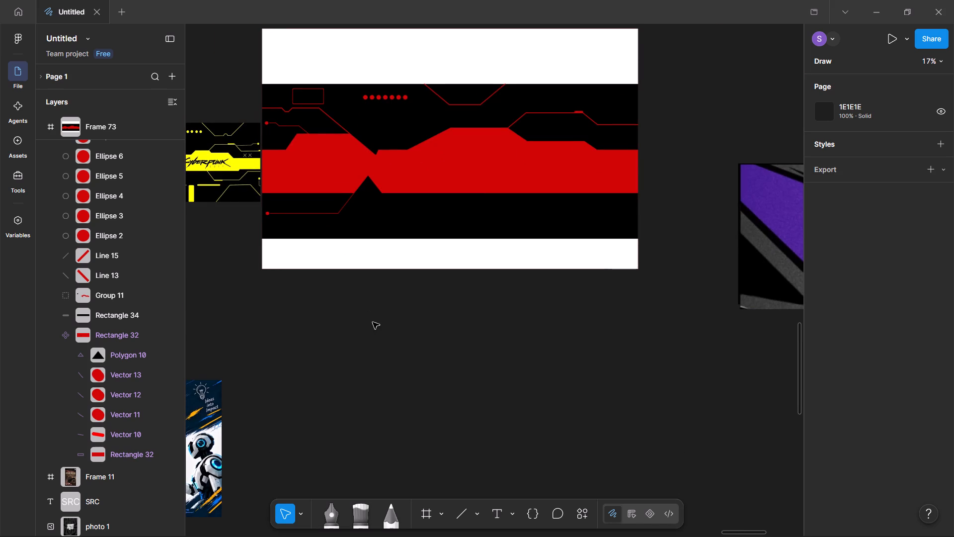
{"action": "scroll", "coordinate": [402, 298], "scroll_direction": "up", "scroll_amount": 4}
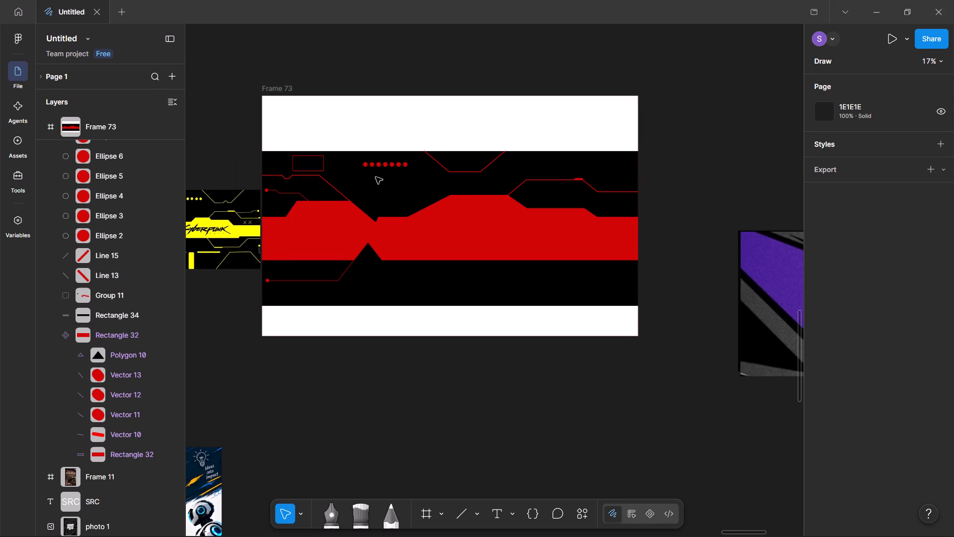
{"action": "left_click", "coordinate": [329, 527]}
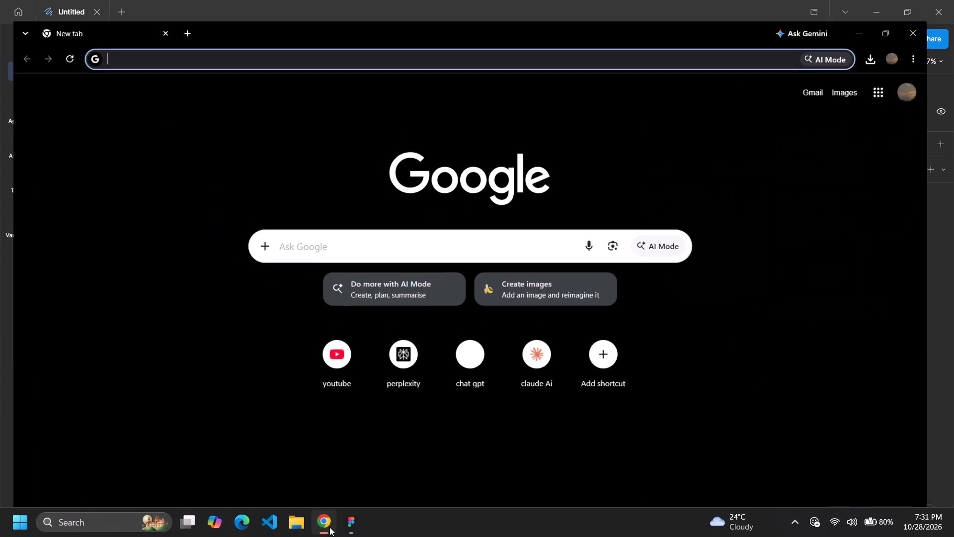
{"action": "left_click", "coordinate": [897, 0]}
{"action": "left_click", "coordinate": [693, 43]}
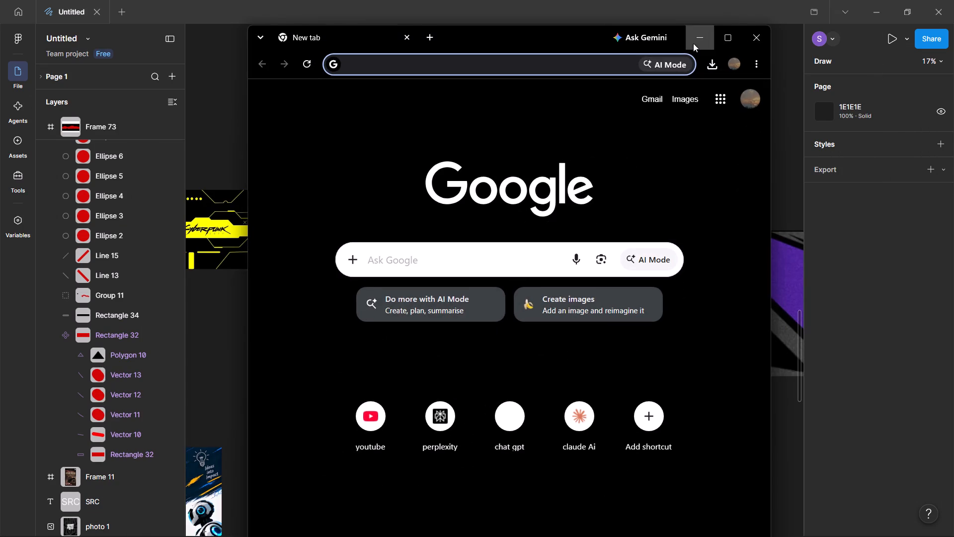
Switch to the desktop and launch the app with the black K icon.
{"action": "left_click", "coordinate": [879, 0]}
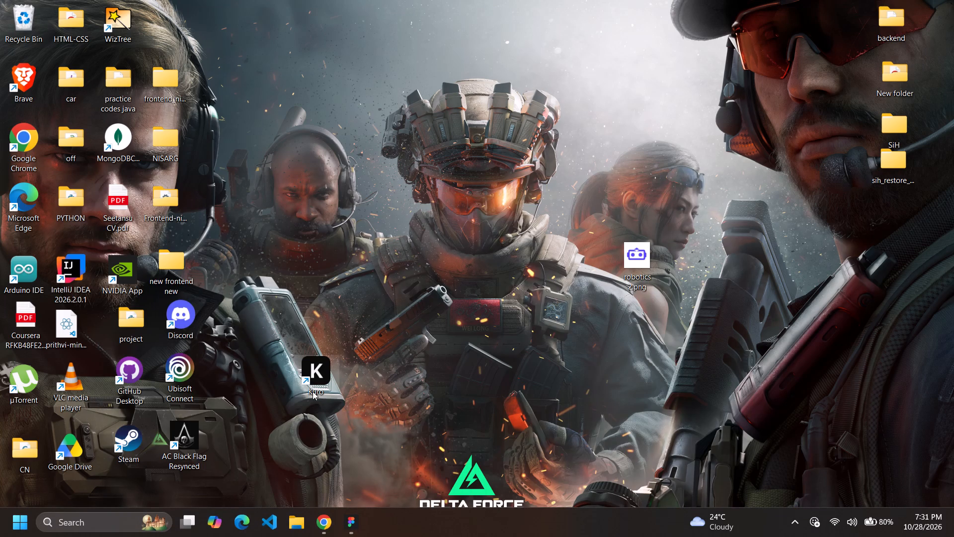
{"action": "double_click", "coordinate": [313, 384]}
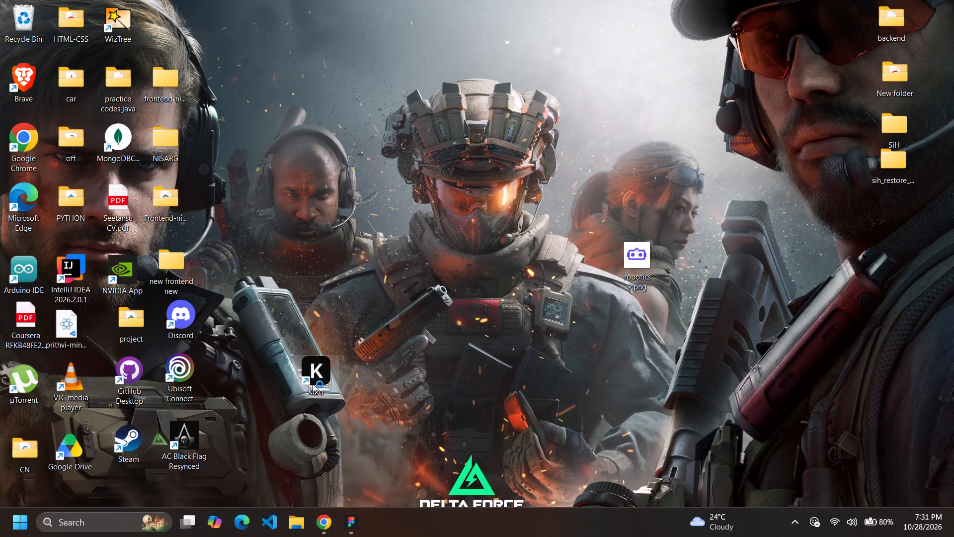